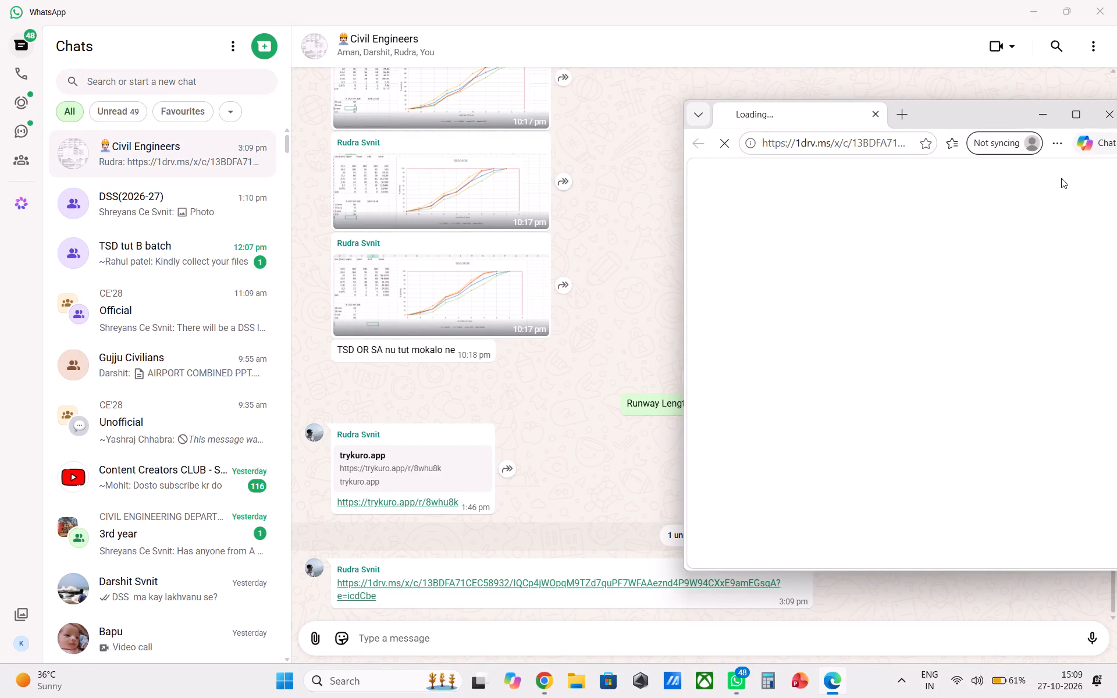
Maximize the browser window that is loading the shared 1drv.ms link.
click(1084, 112)
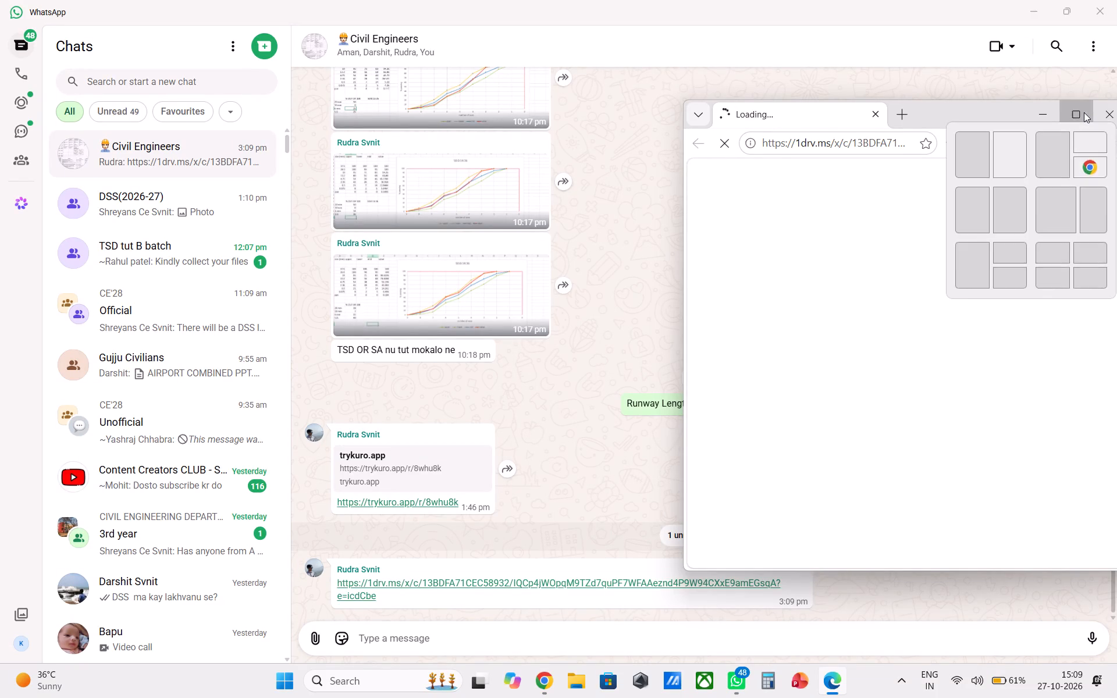
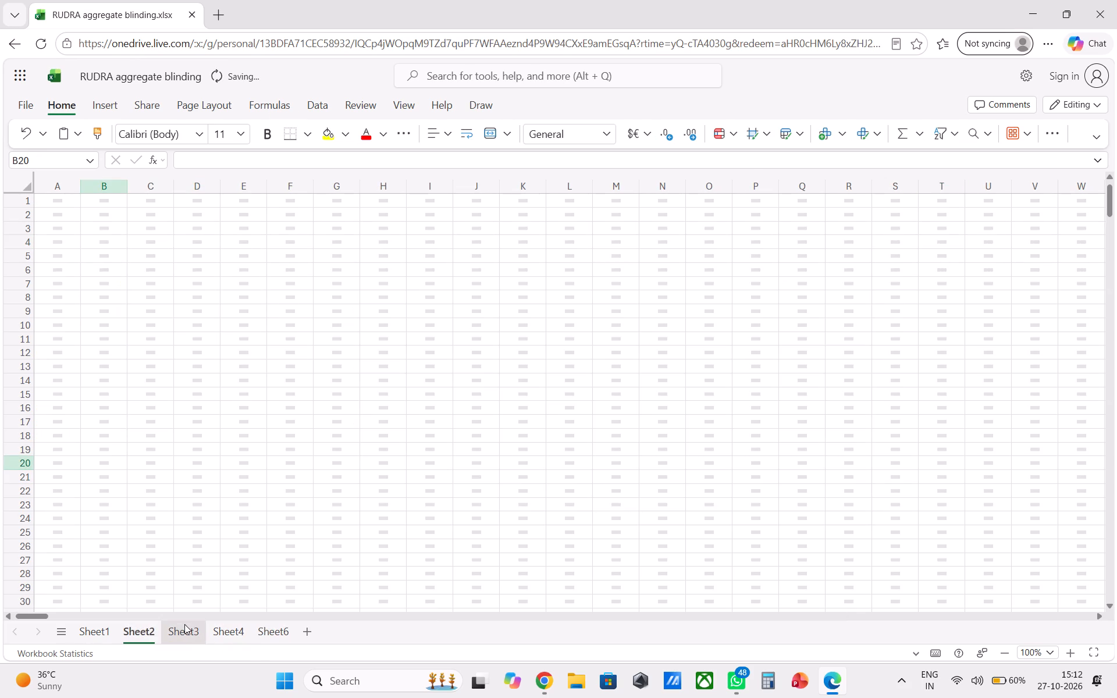
click(185, 625)
click(97, 633)
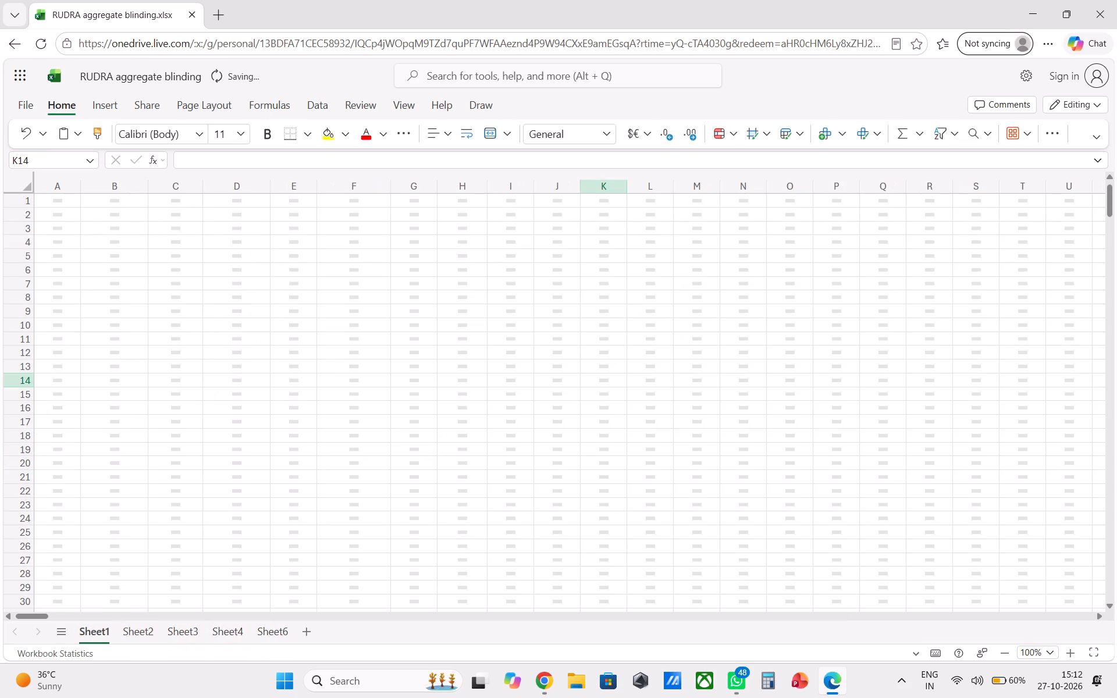
scroll(236, 441, down, 3)
scroll(236, 440, up, 9)
scroll(296, 440, up, 4)
click(191, 626)
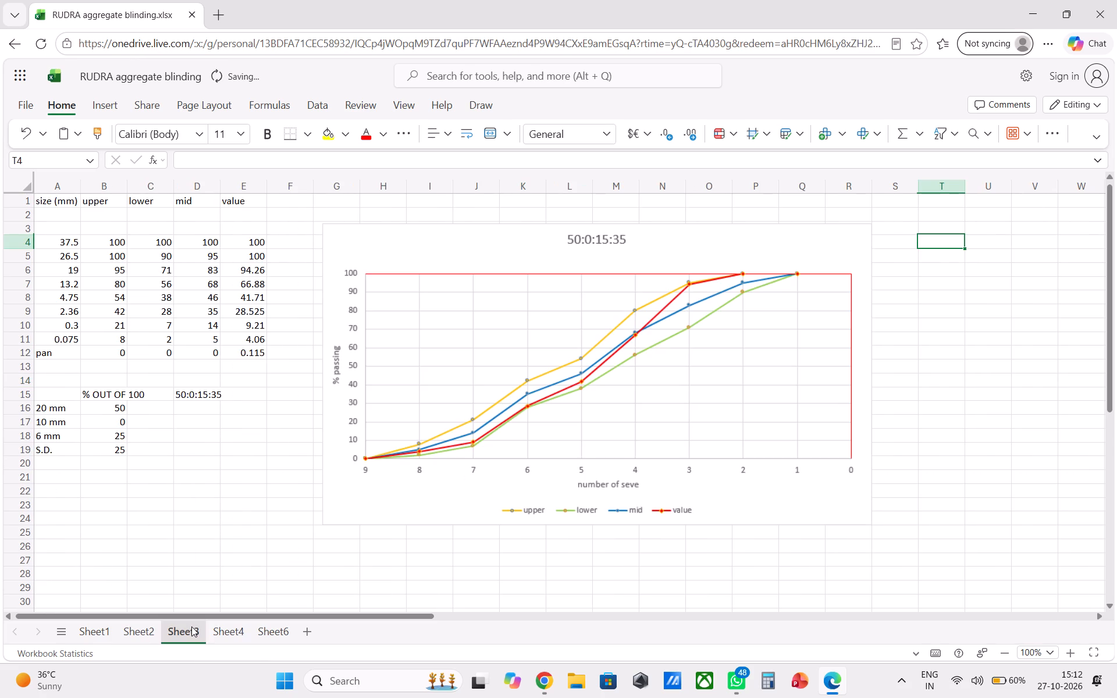
click(104, 625)
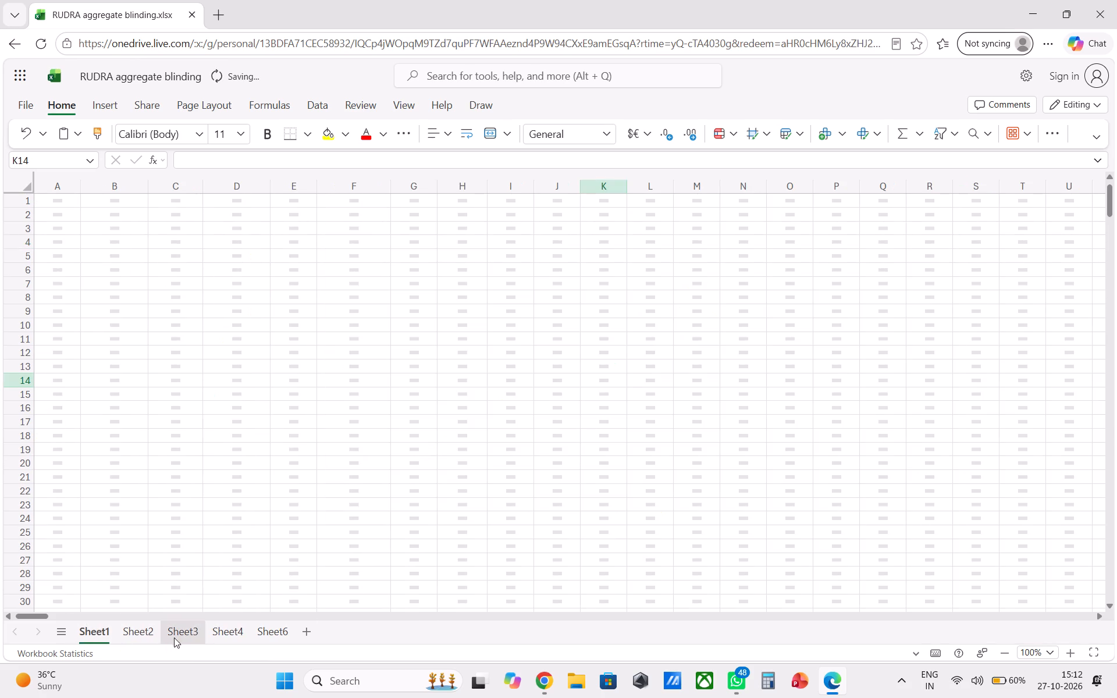
click(174, 638)
click(115, 401)
click(116, 411)
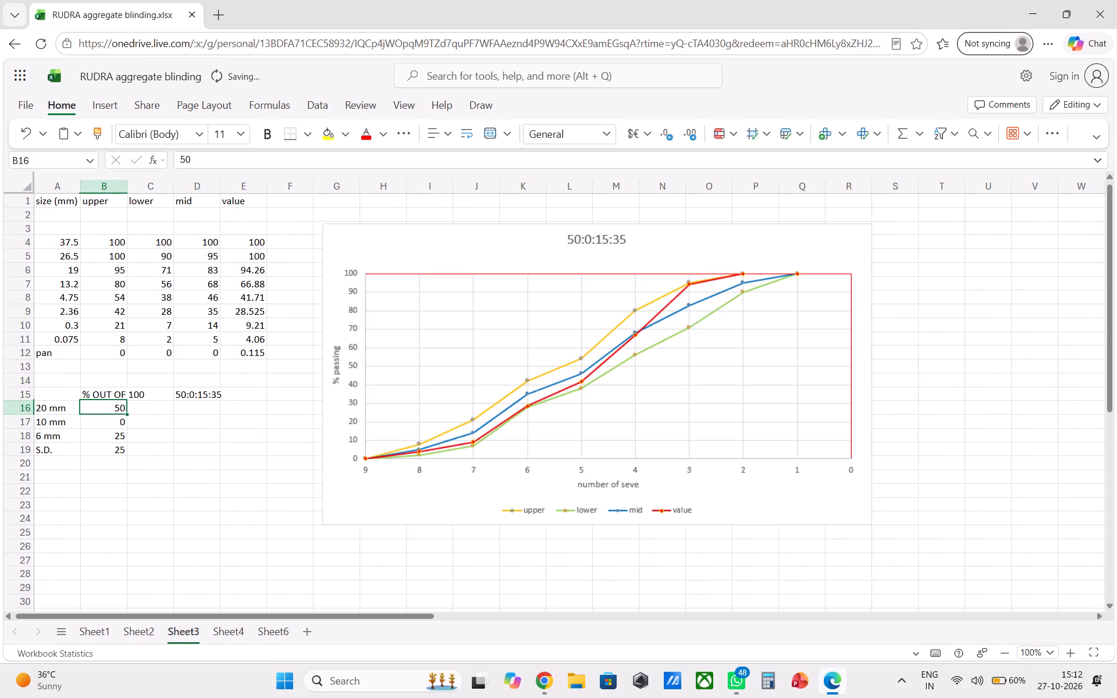
click(101, 625)
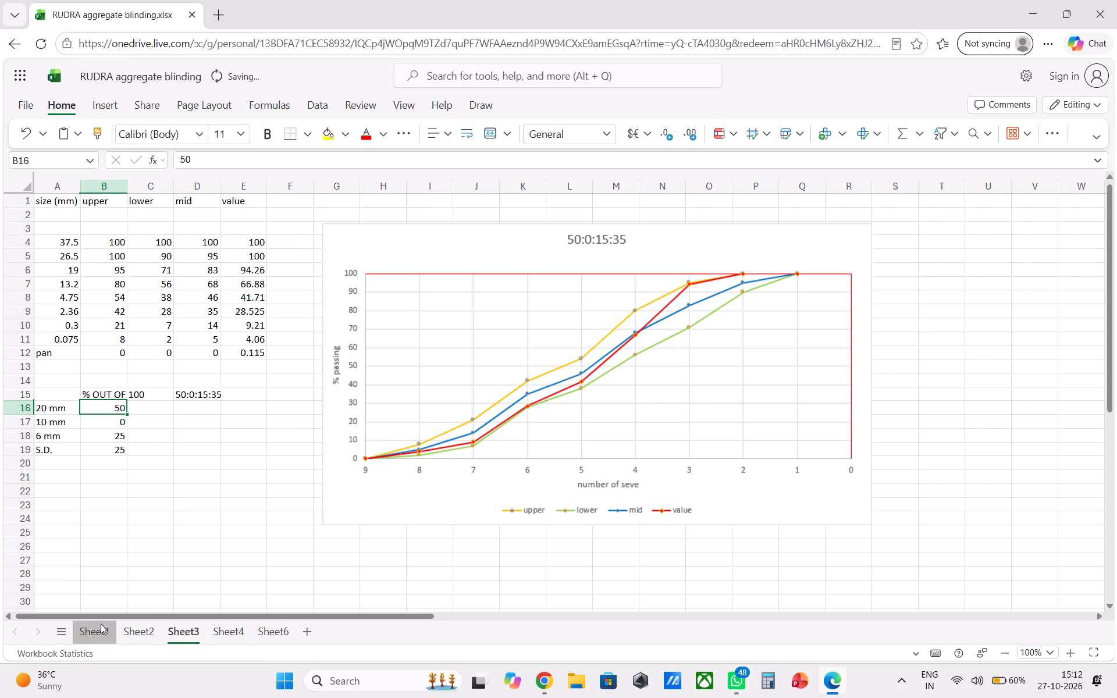
double_click(226, 344)
scroll(243, 300, up, 3)
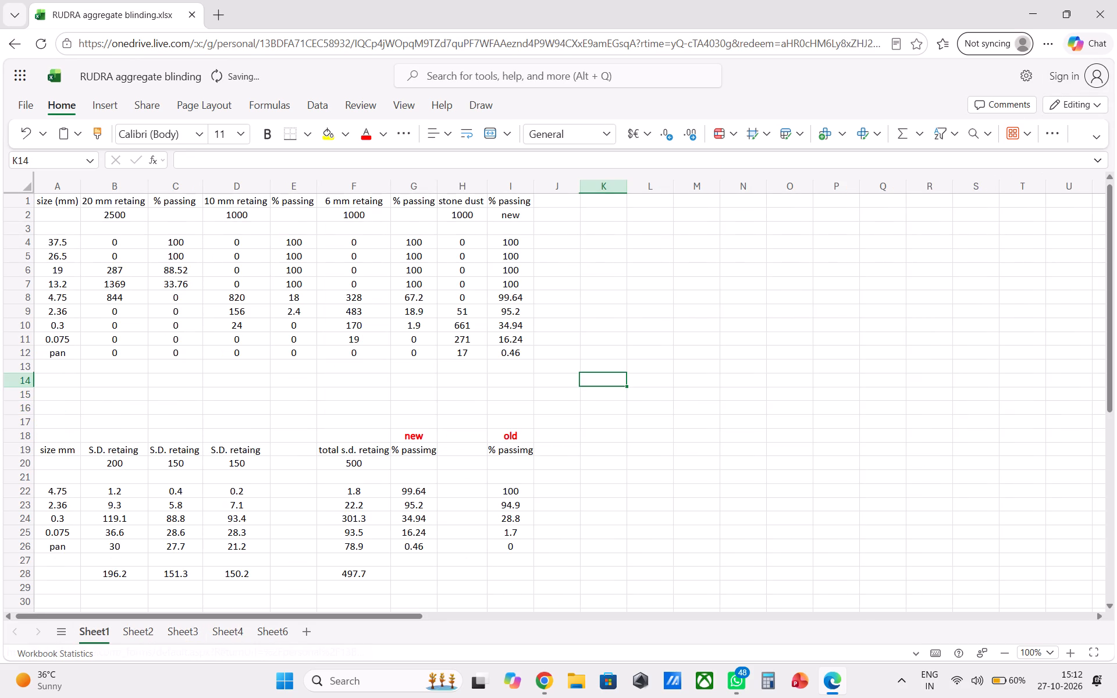
Compare the blend proportions and gradation charts across Sheet2, Sheet3, Sheet4 and Sheet6, ending on Sheet2.
click(136, 638)
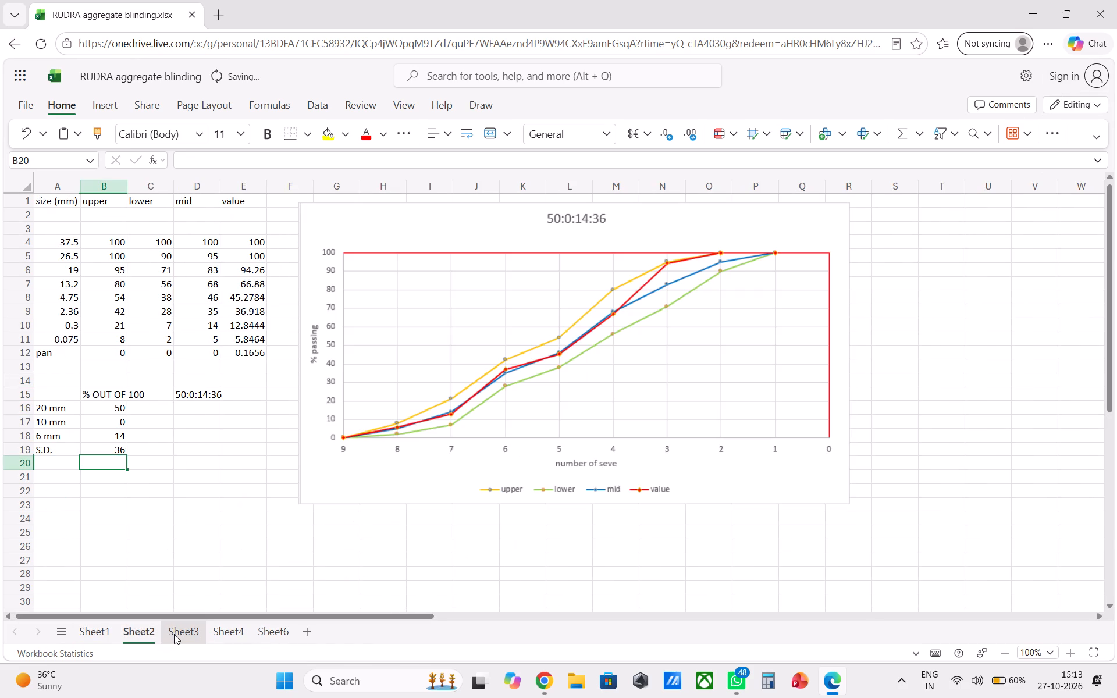
click(175, 632)
click(219, 634)
click(261, 632)
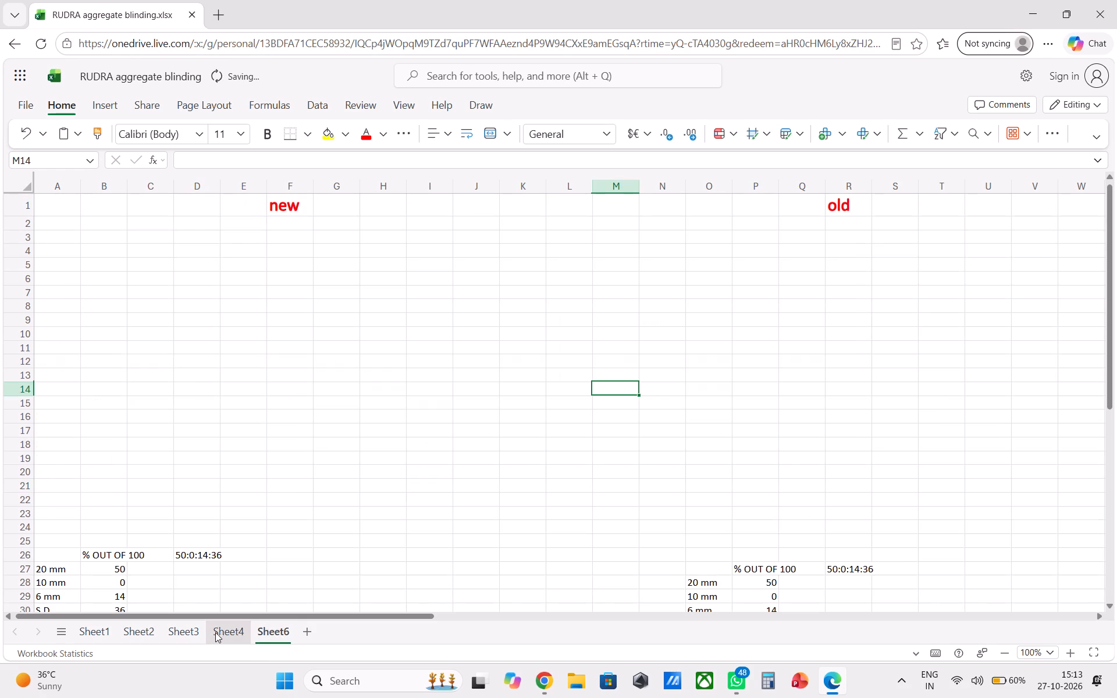
click(224, 631)
click(187, 626)
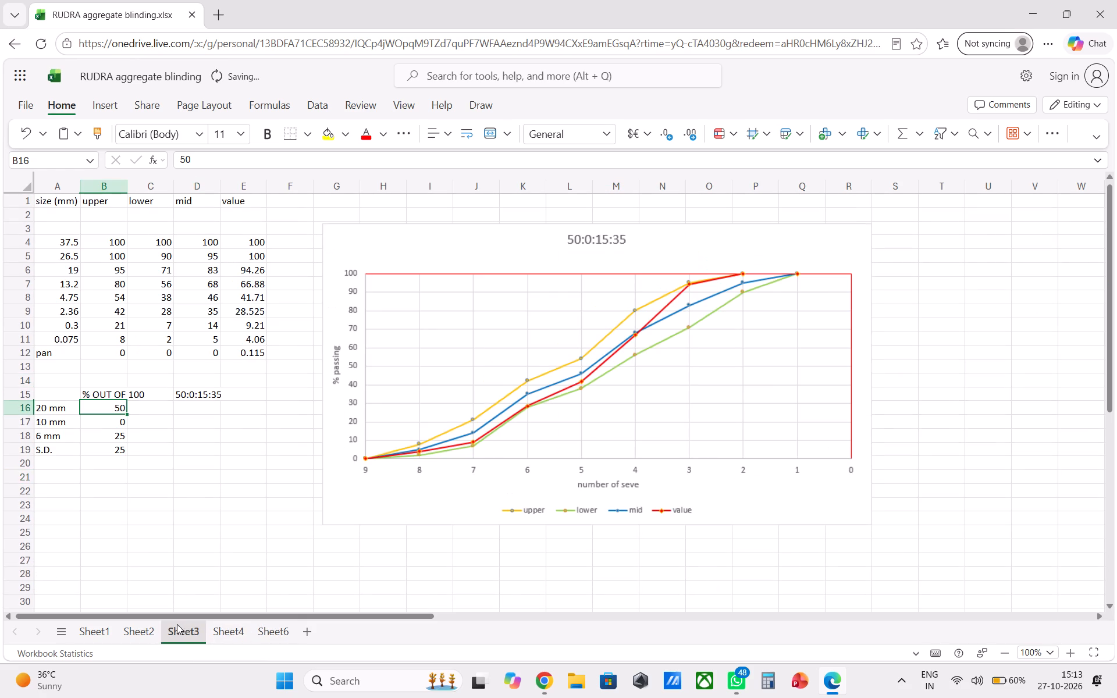
click(150, 625)
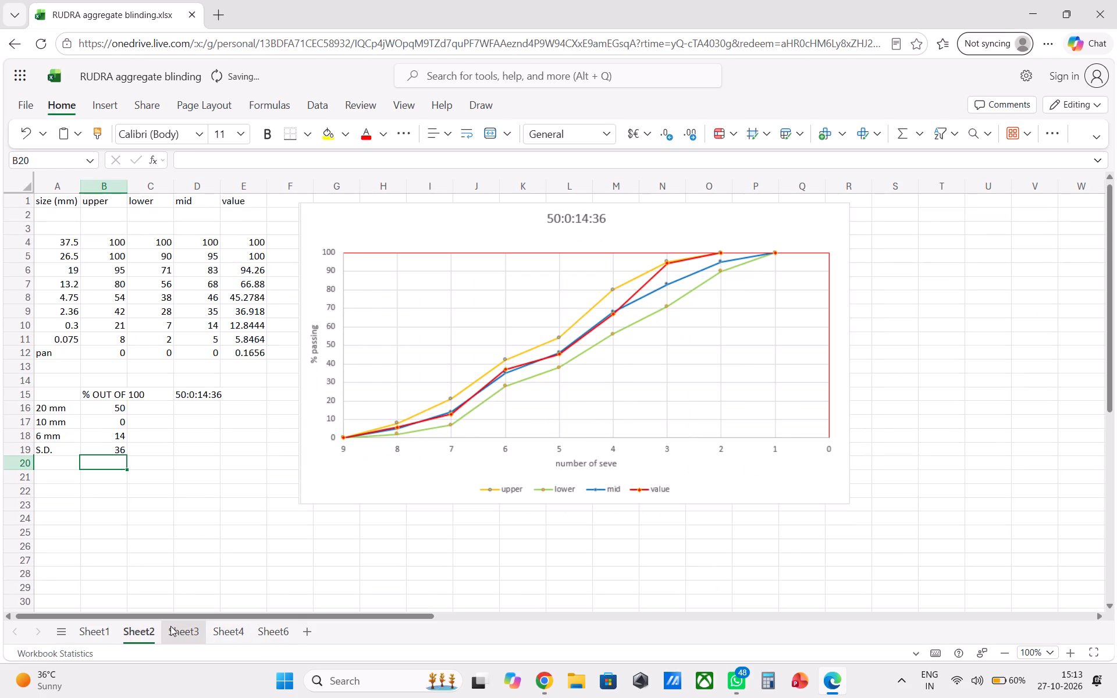
click(172, 626)
click(143, 632)
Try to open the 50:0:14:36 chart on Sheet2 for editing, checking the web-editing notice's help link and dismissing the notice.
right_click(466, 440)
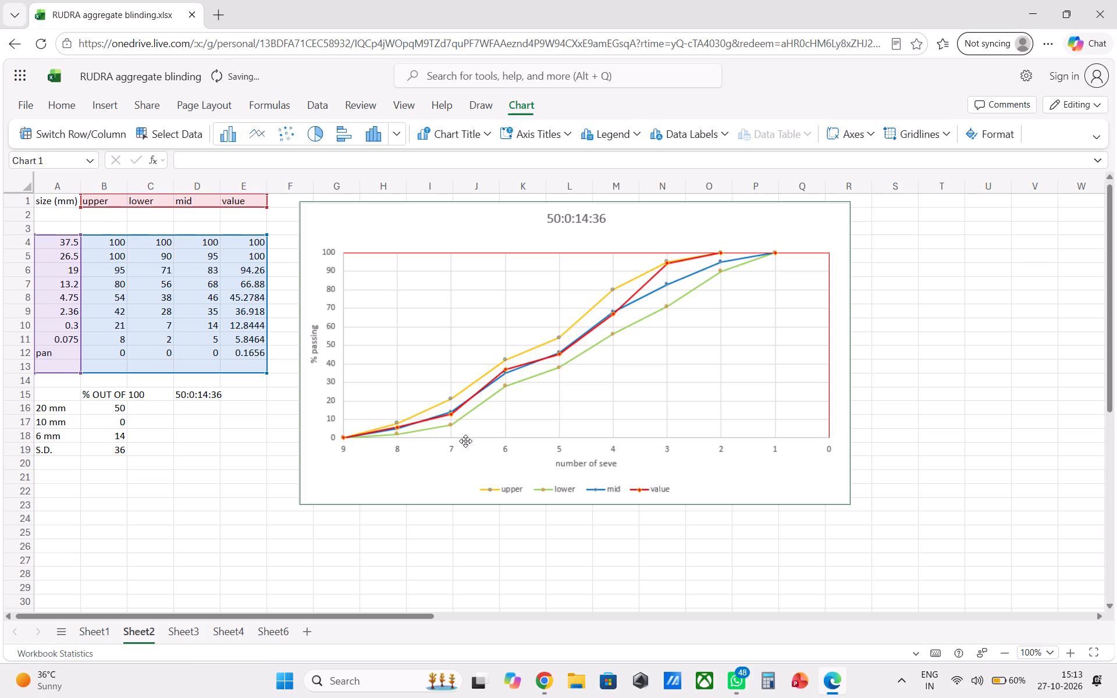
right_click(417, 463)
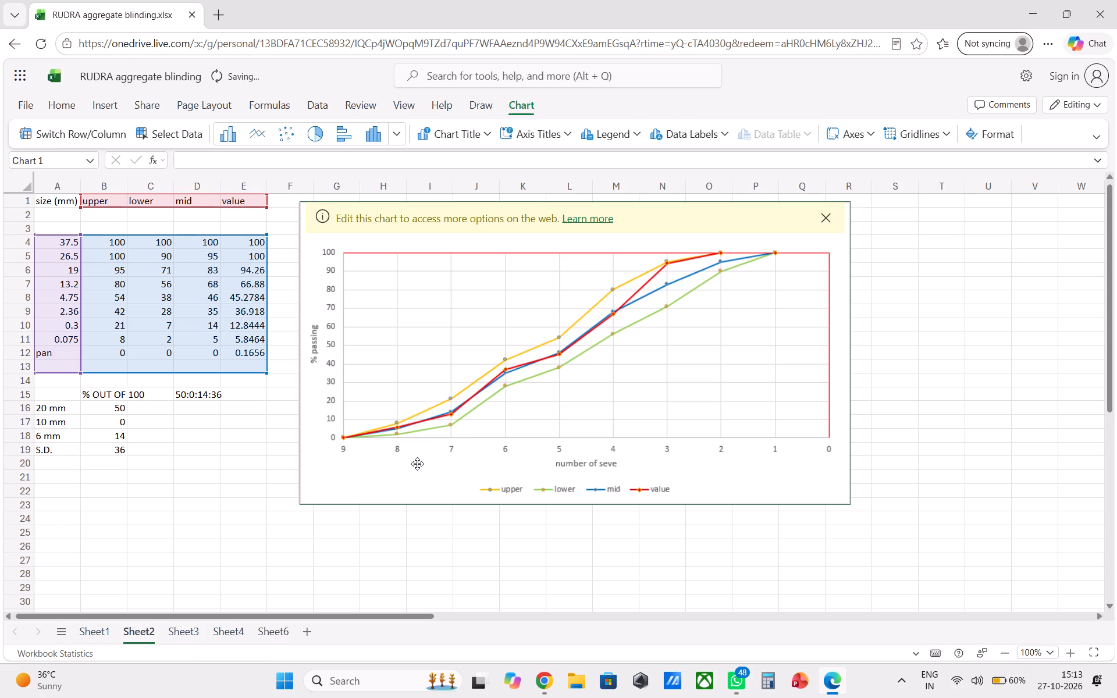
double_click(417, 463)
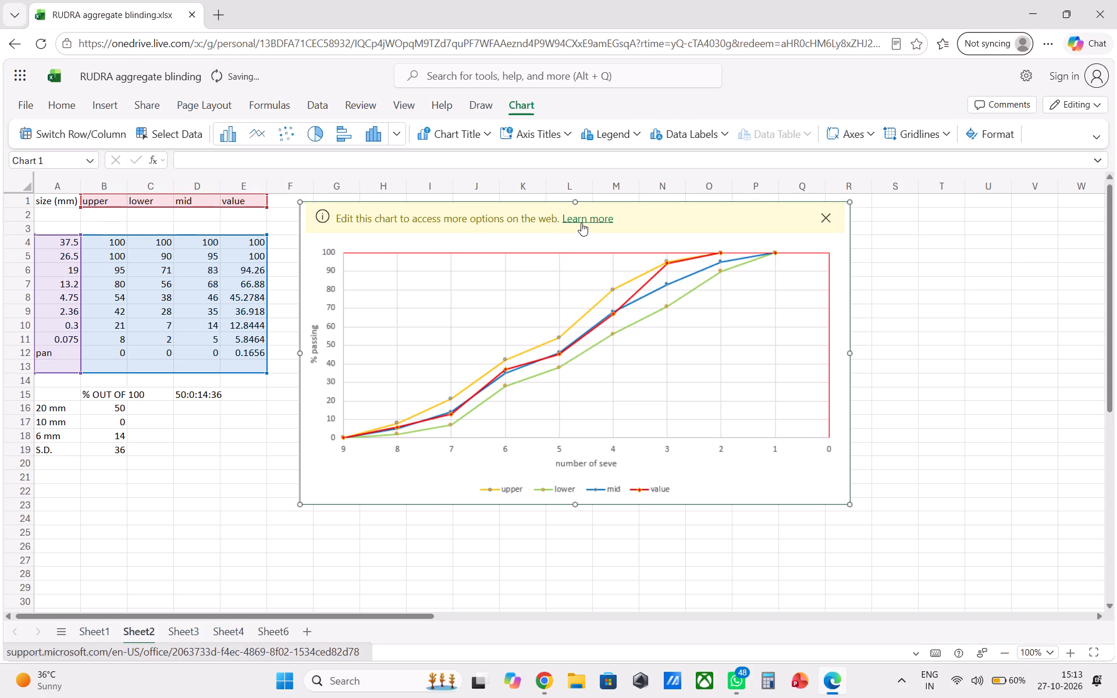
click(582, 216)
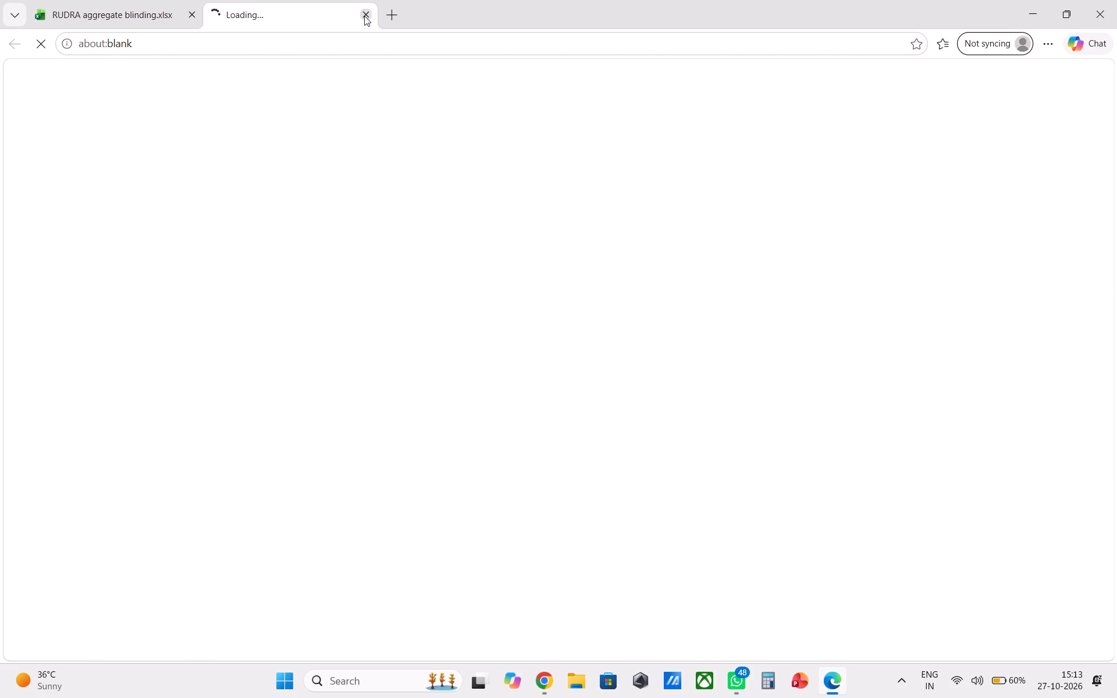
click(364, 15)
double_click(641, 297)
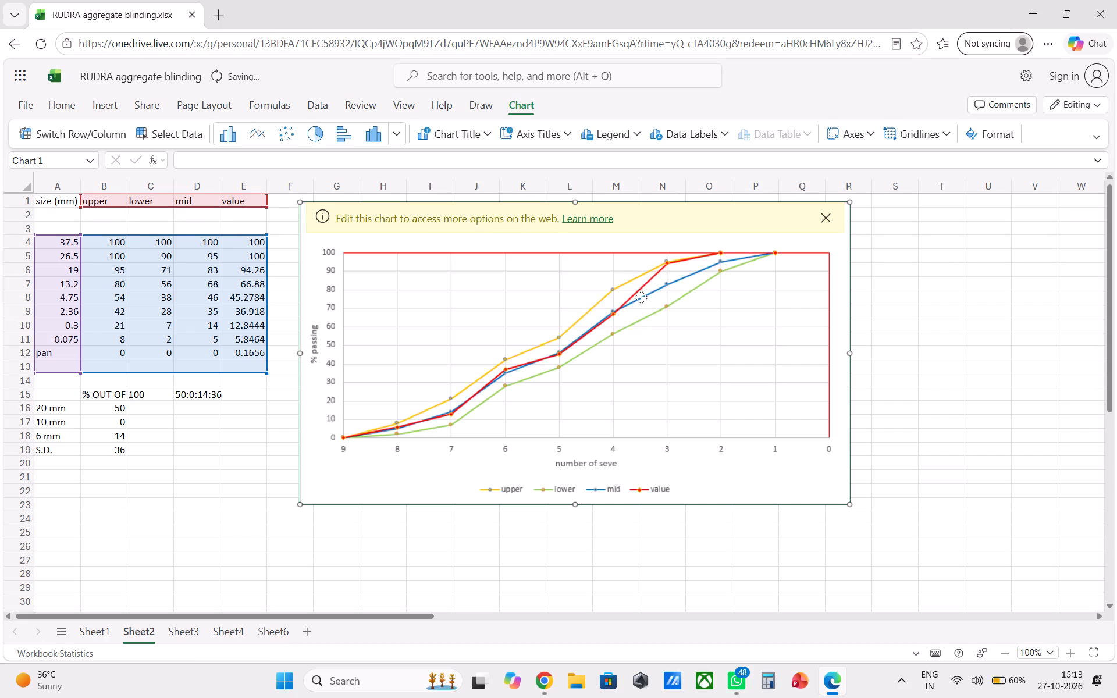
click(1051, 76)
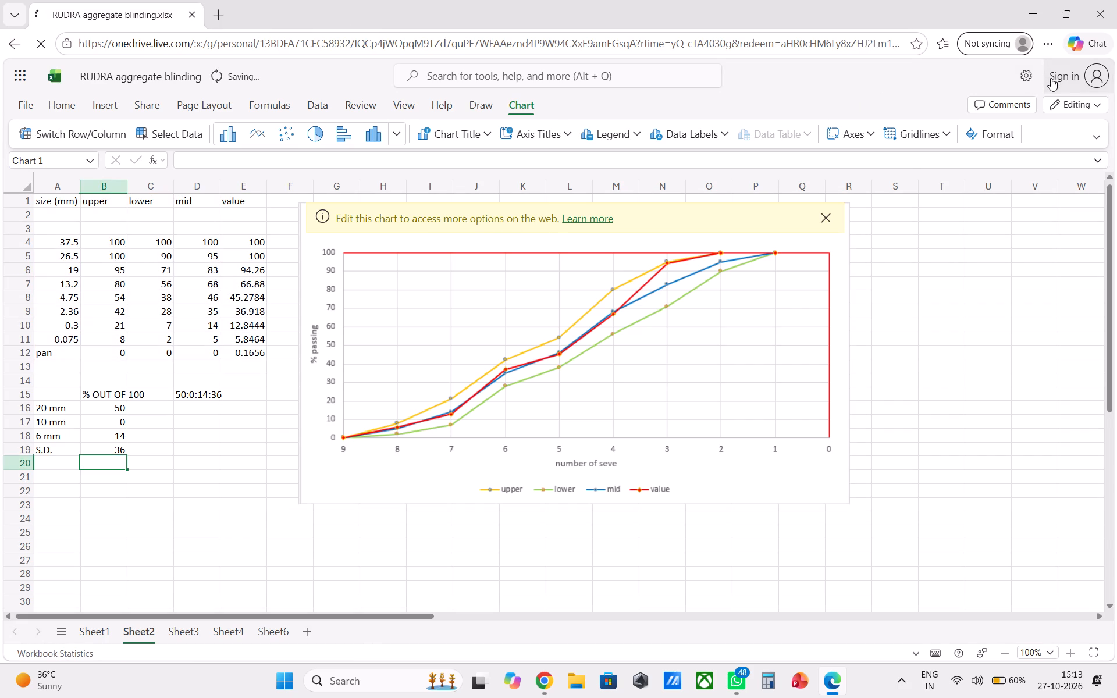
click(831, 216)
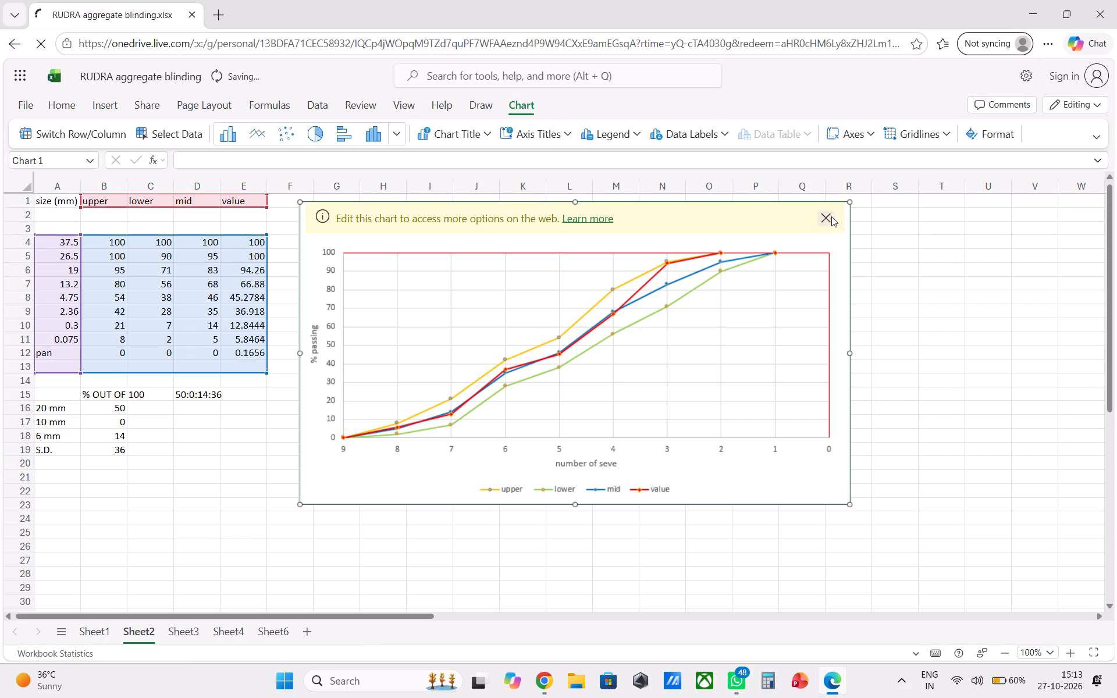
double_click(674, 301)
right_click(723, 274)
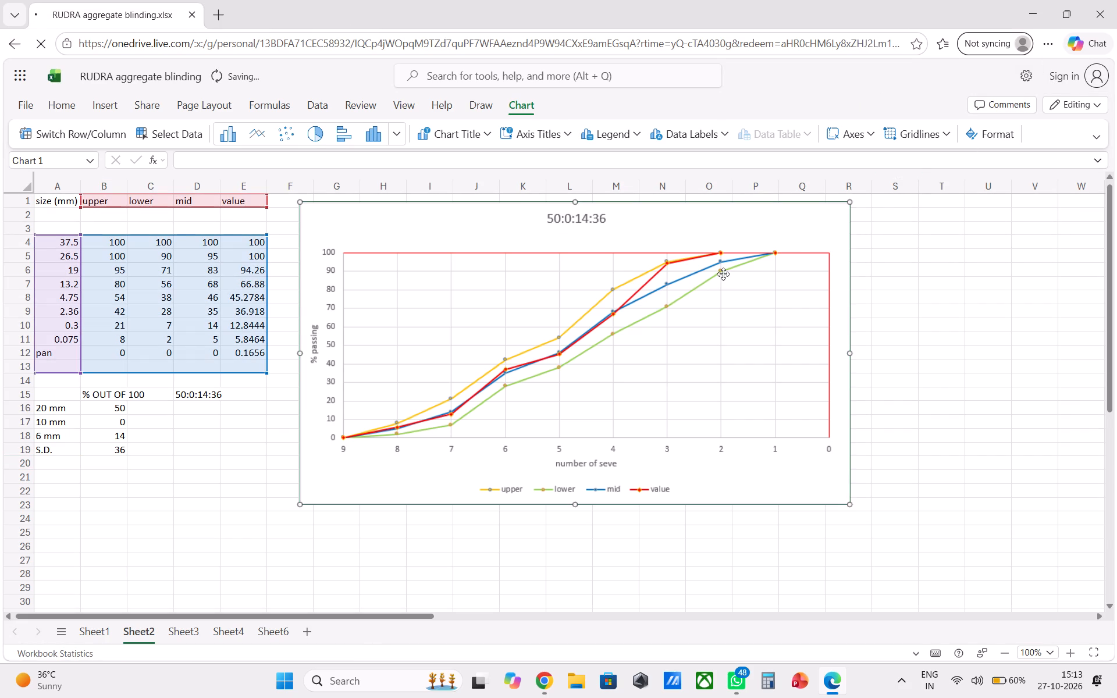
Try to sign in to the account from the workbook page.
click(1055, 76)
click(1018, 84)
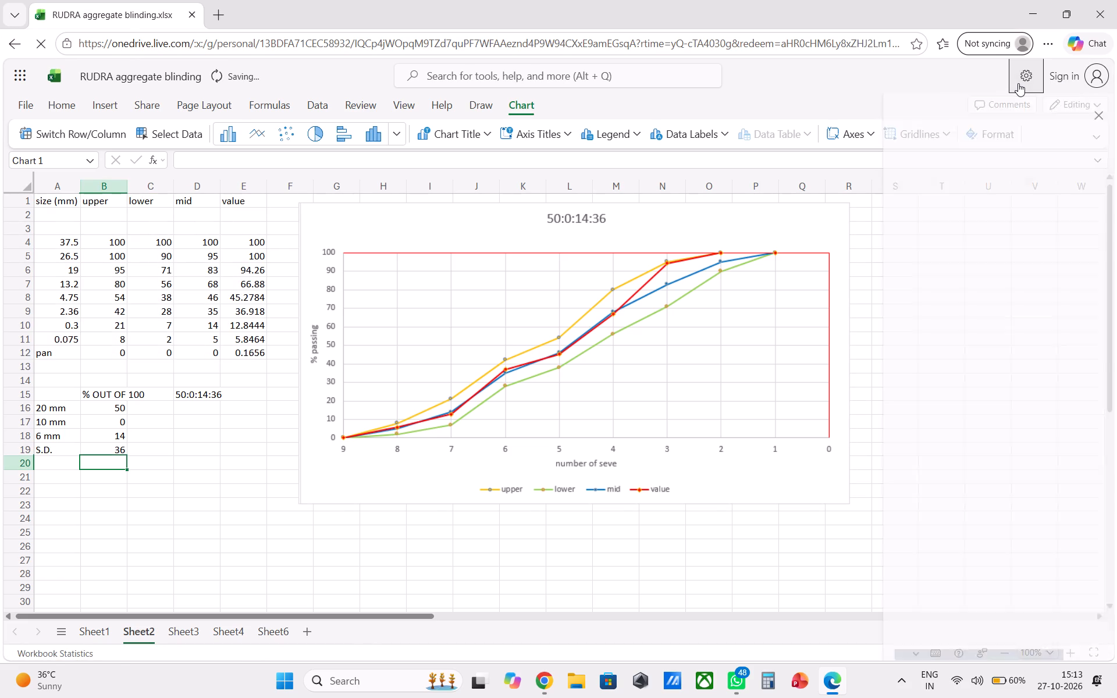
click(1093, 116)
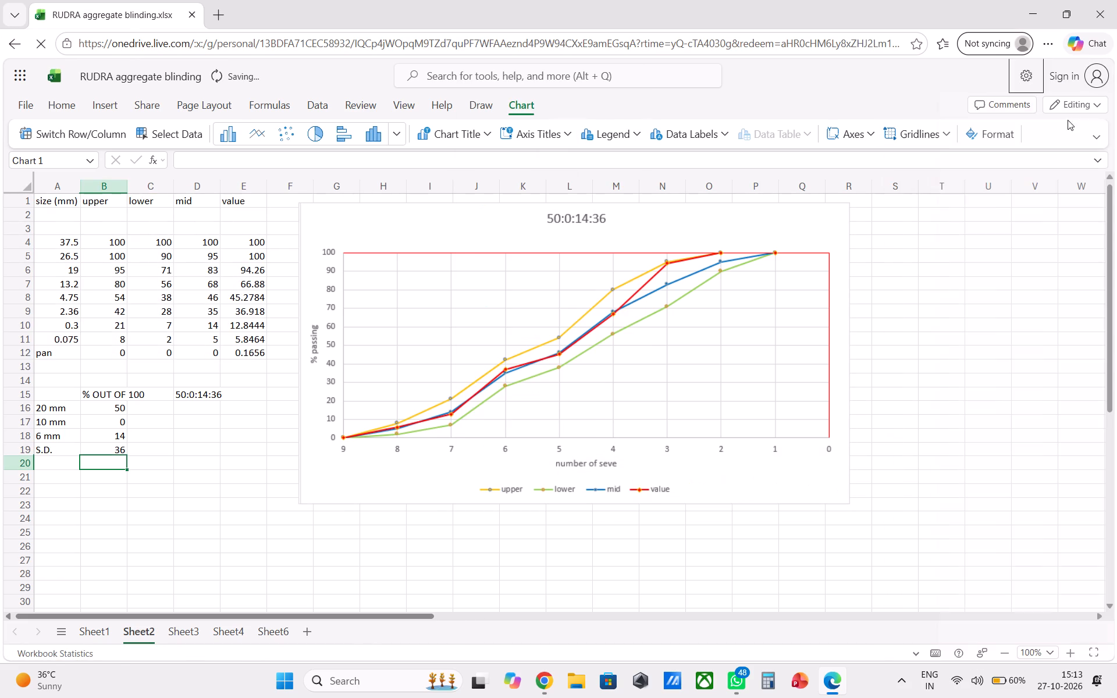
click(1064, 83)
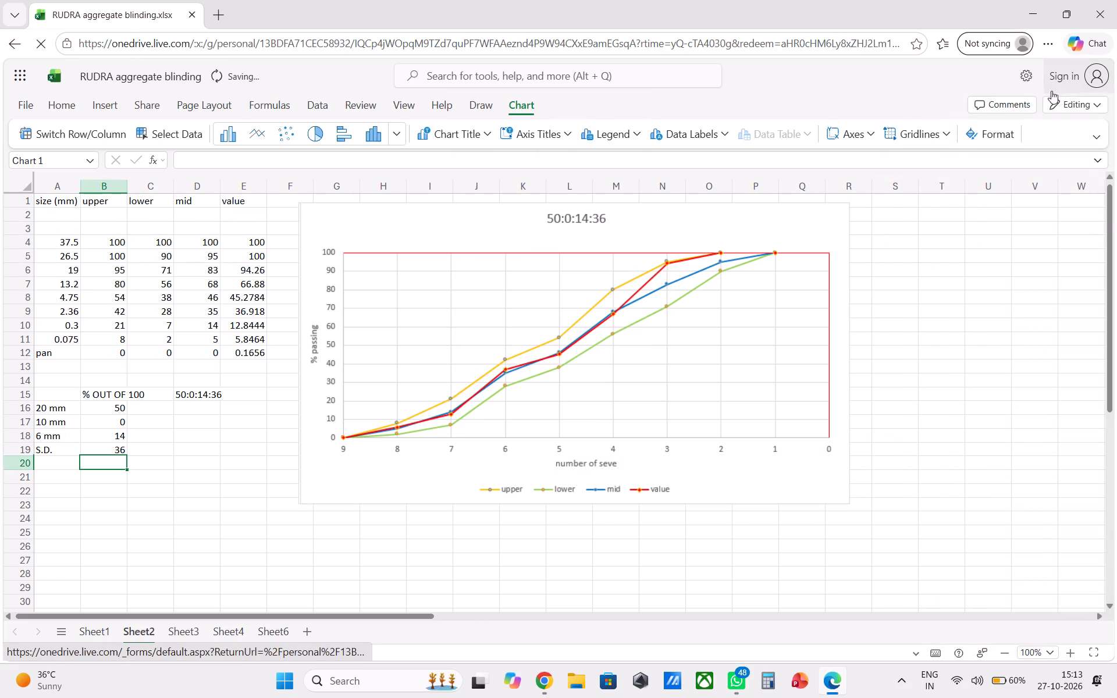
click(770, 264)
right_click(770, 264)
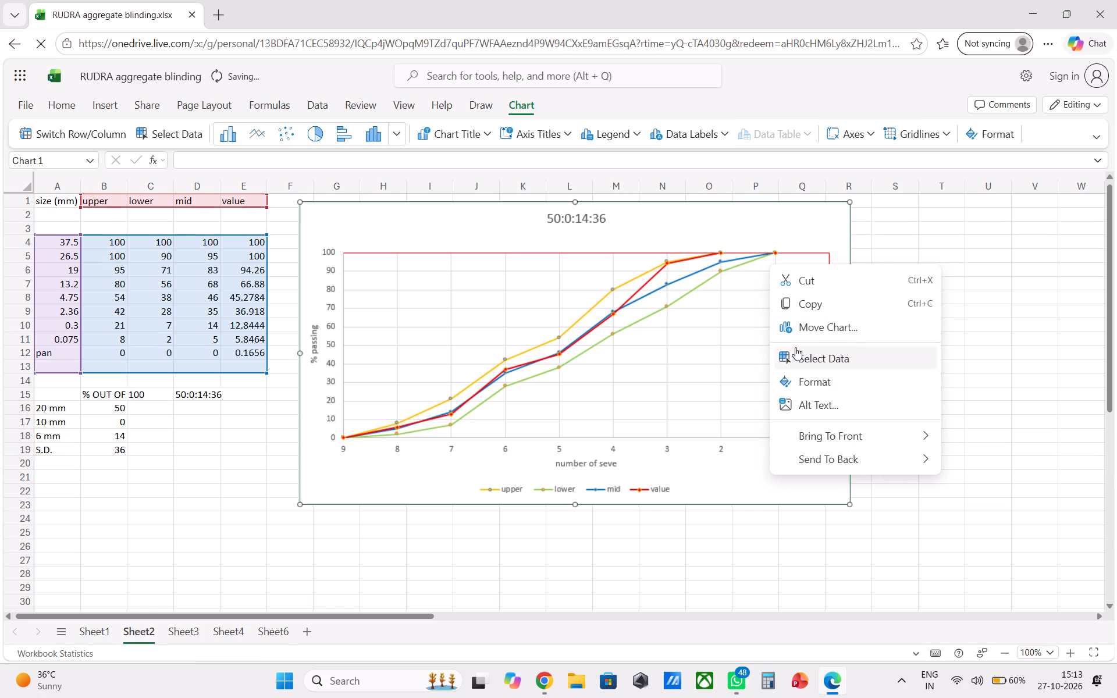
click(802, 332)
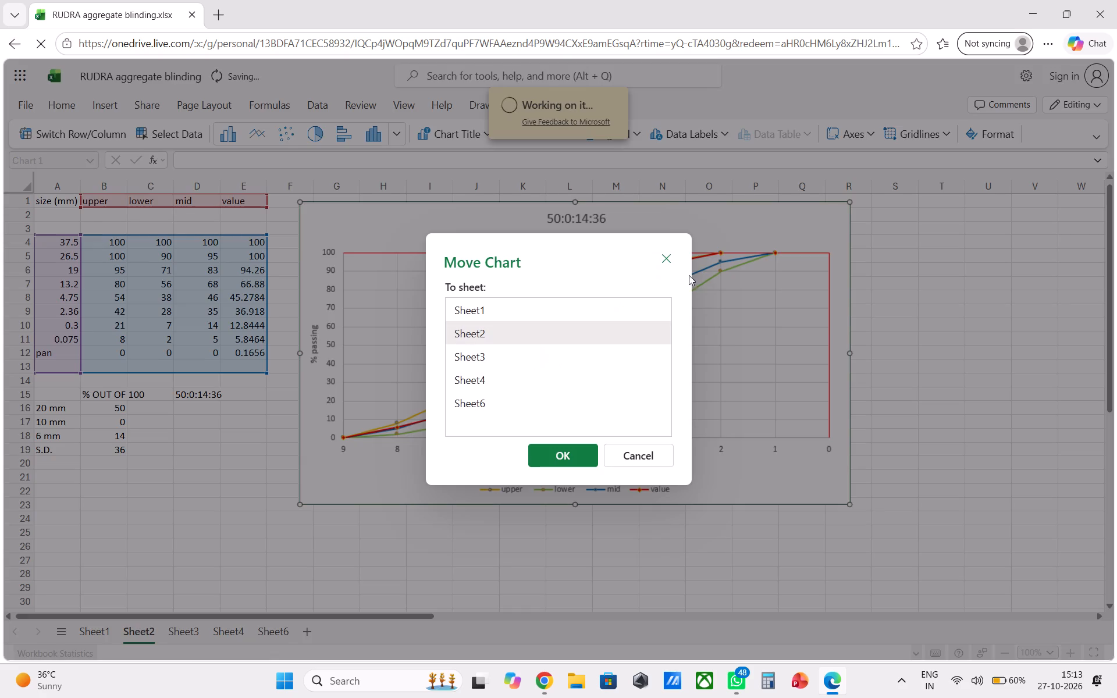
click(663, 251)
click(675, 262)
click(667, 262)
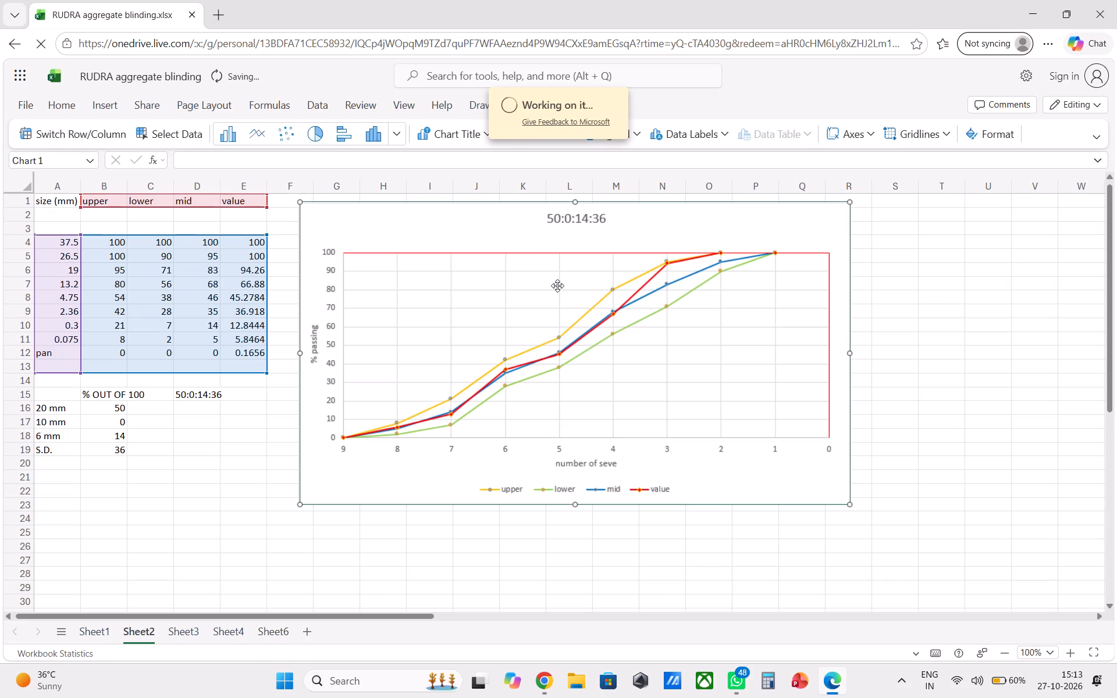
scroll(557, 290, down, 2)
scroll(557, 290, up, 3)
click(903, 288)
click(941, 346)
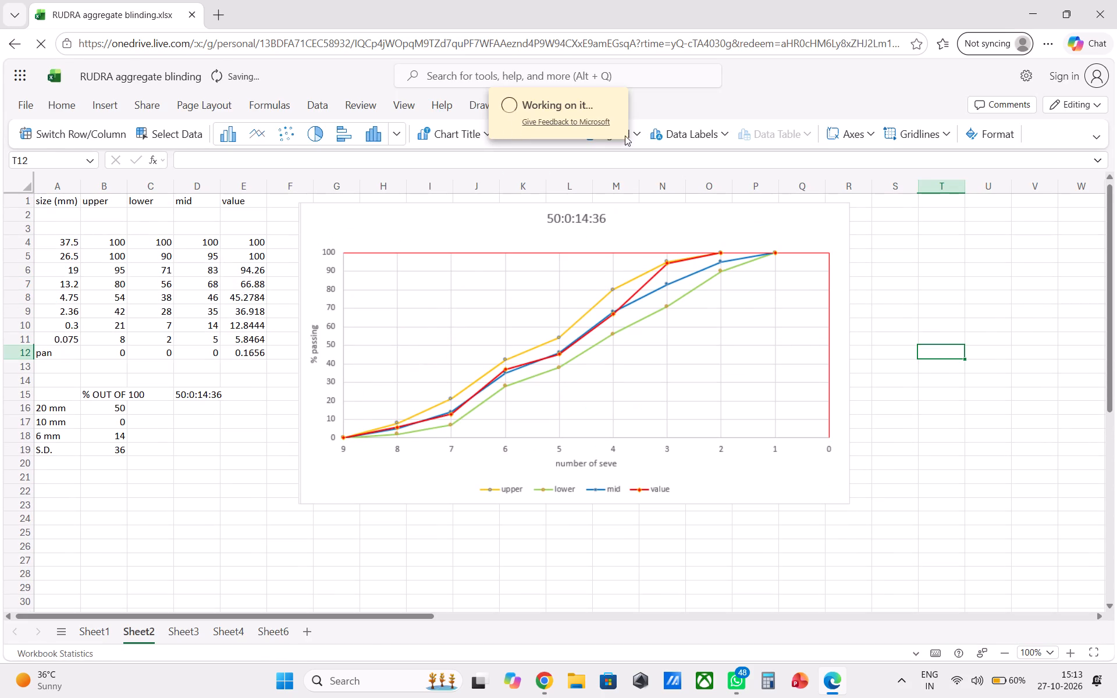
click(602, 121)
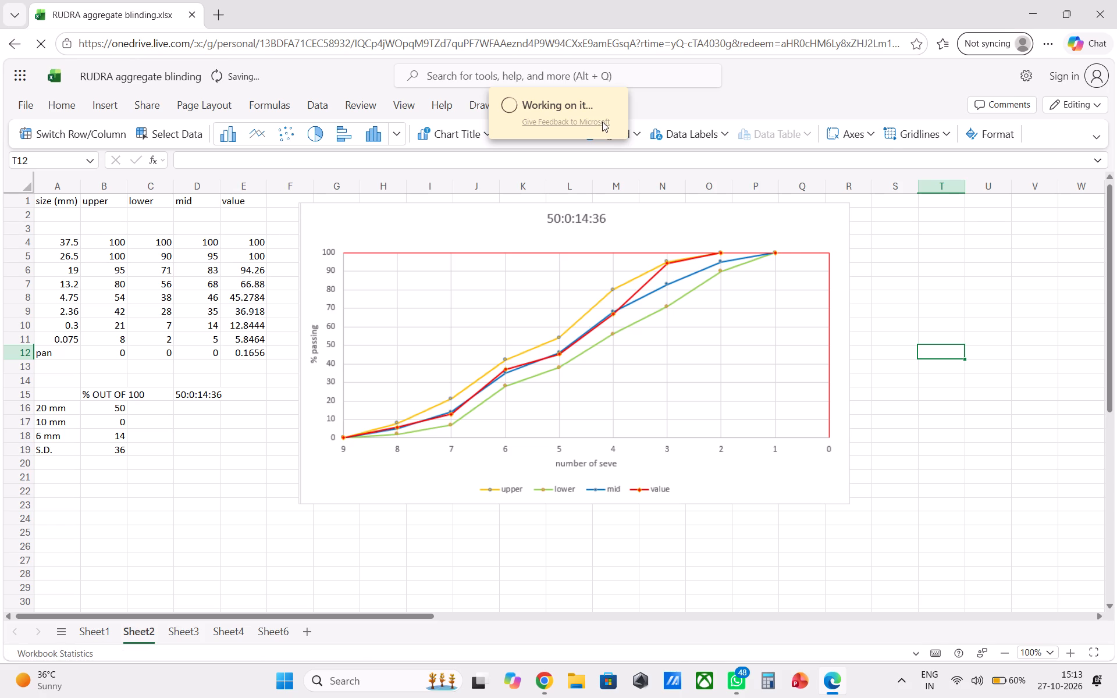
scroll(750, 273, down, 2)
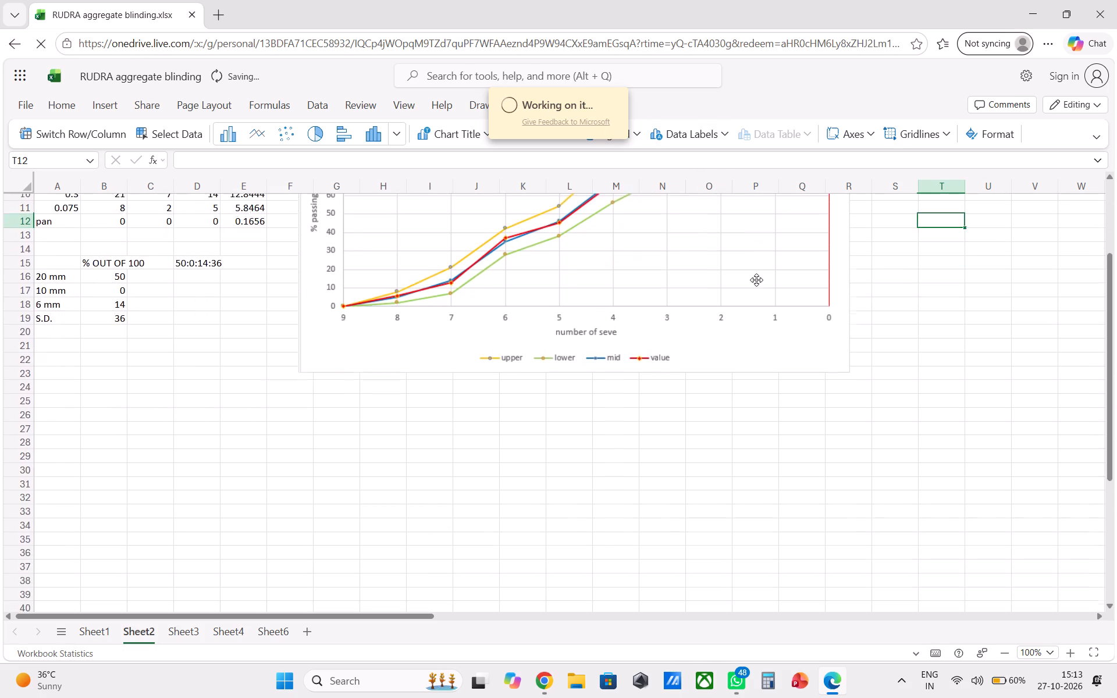
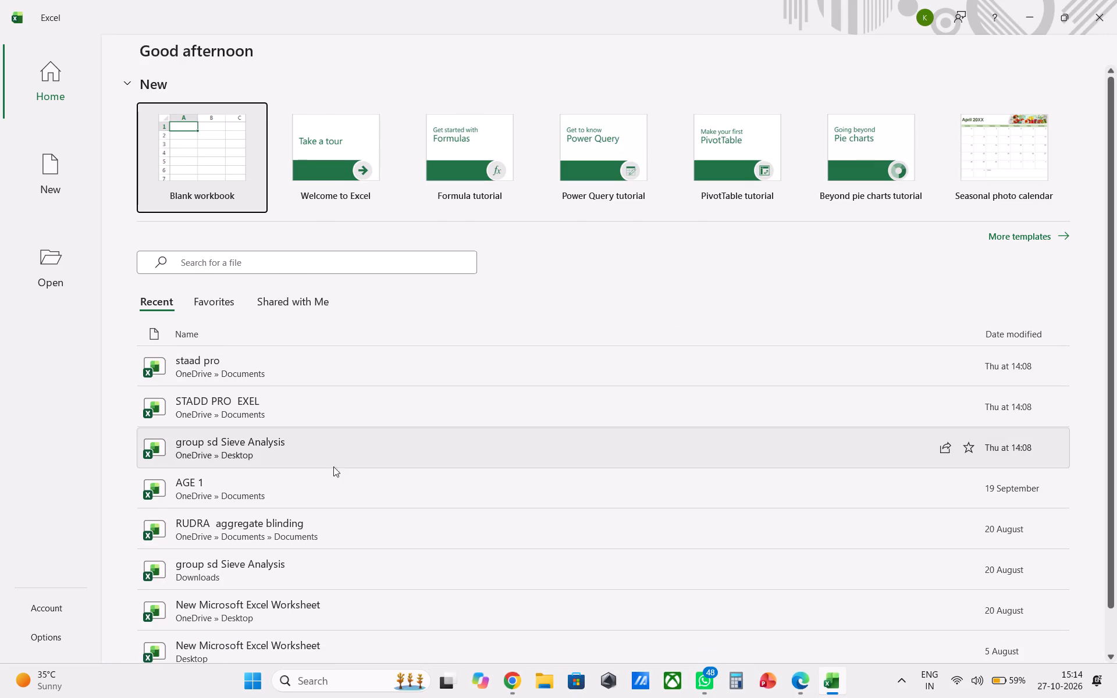
scroll(336, 480, down, 1)
click(337, 497)
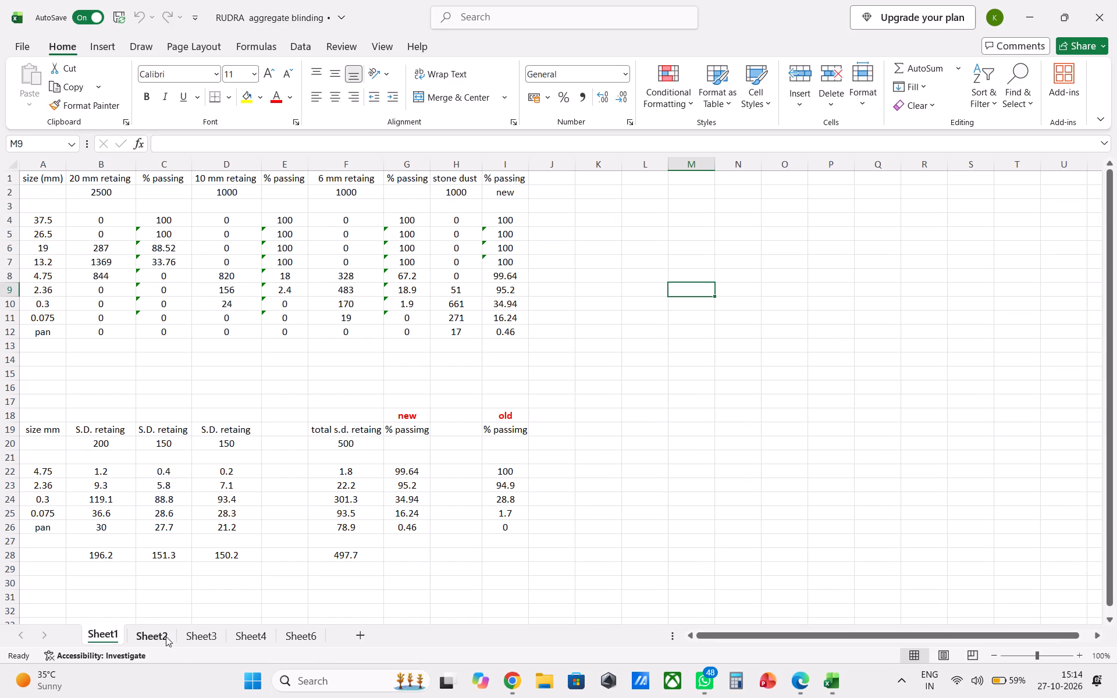
Compare the blend proportions and gradation charts on Sheet2 and Sheet3, ending on Sheet2.
click(166, 636)
click(198, 642)
click(163, 630)
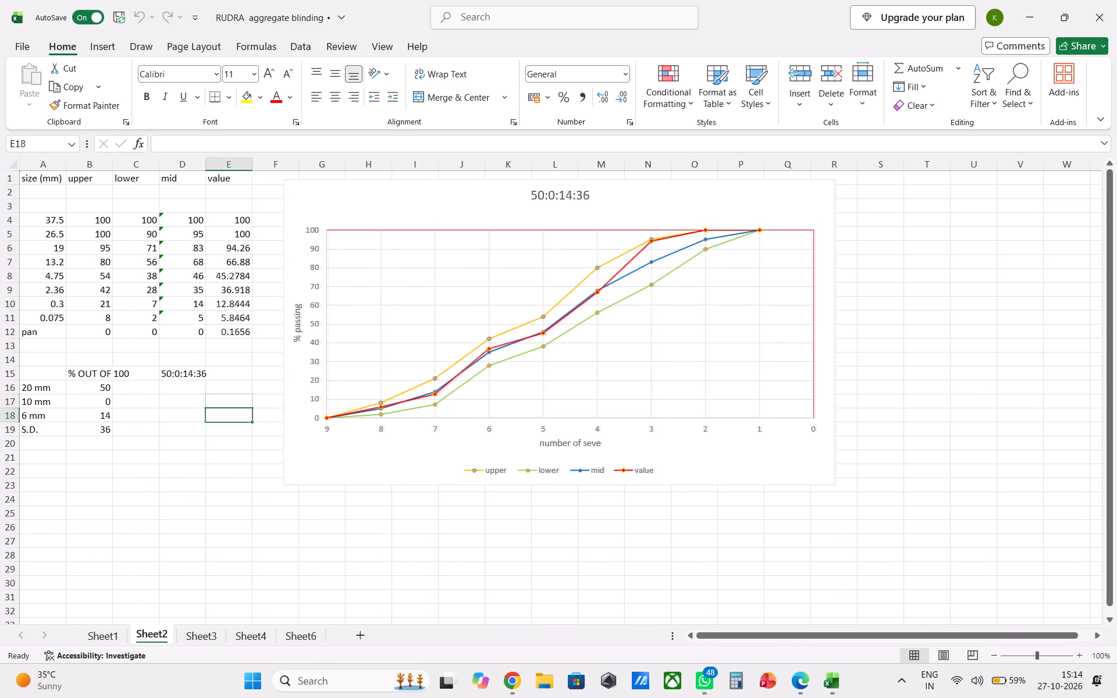
click(196, 644)
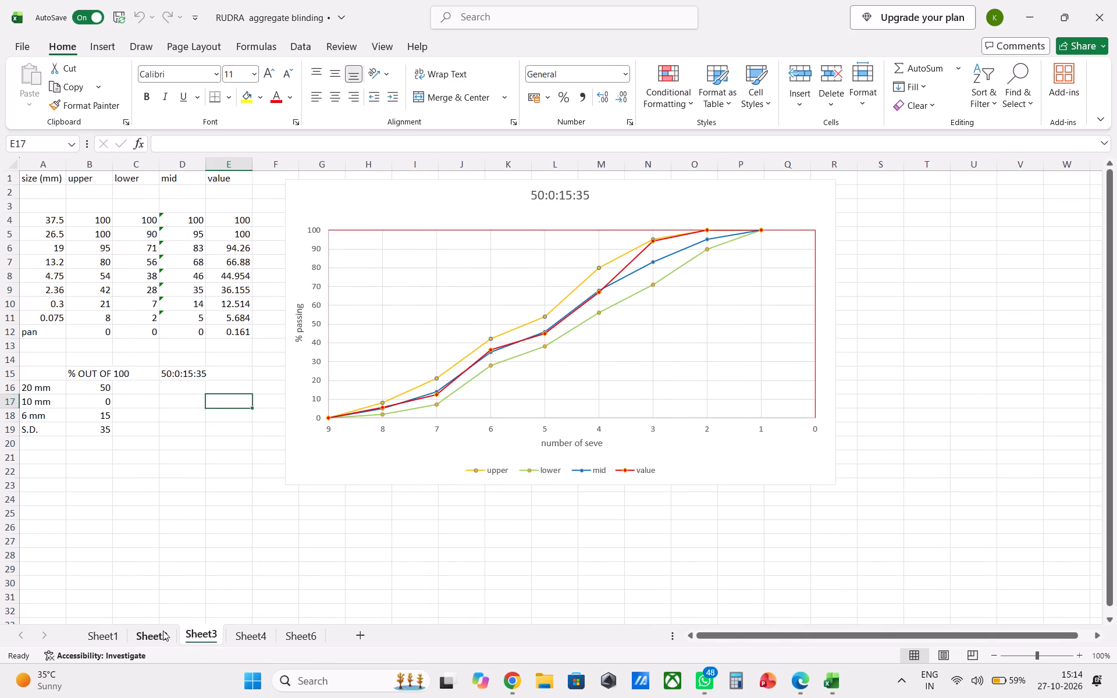
click(163, 631)
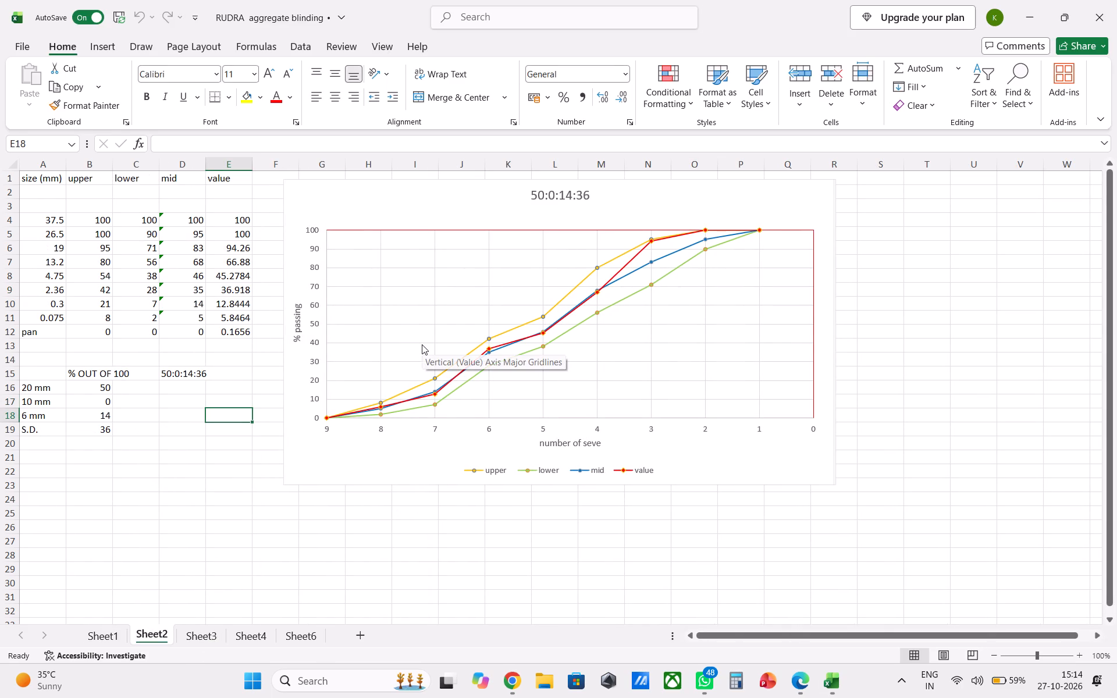
Check the editing options for the 50:0:14:36 chart's gridlines, horizontal axis and chart area, and dismiss the refresh notice.
right_click(422, 344)
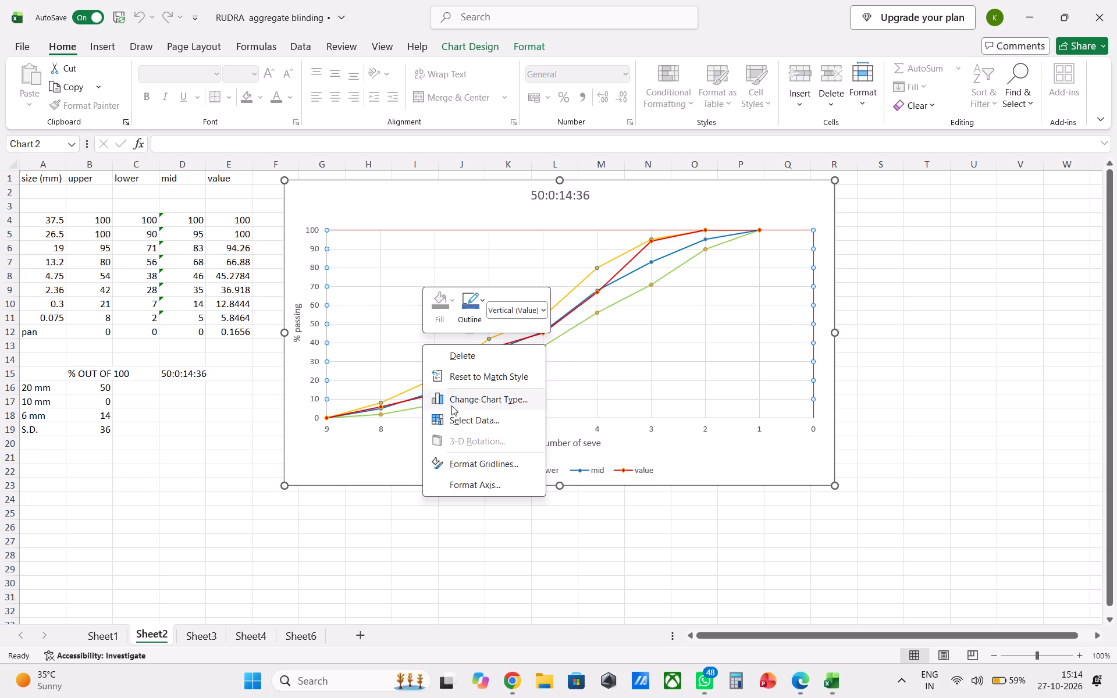
click(378, 322)
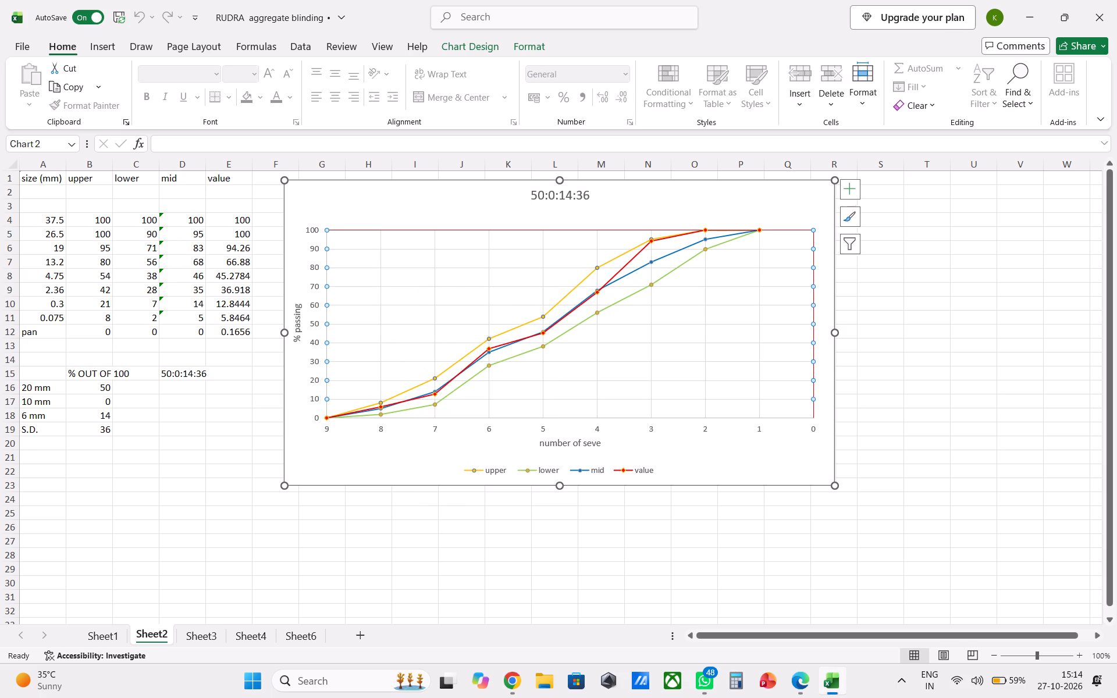
click(356, 218)
right_click(486, 428)
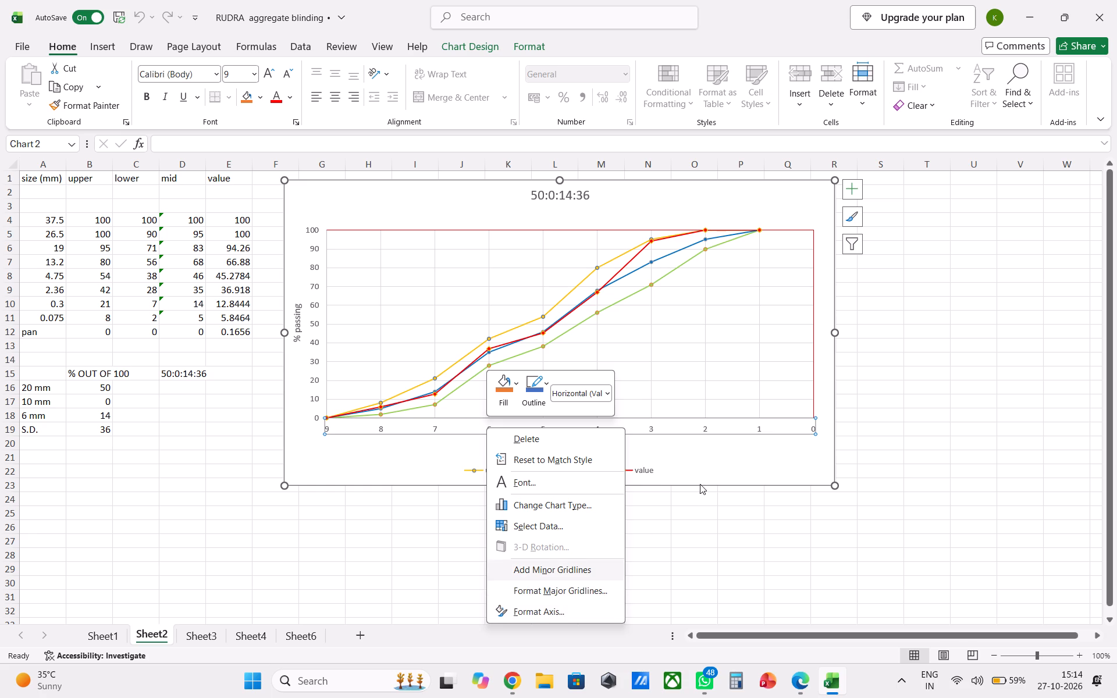
click(690, 464)
right_click(667, 426)
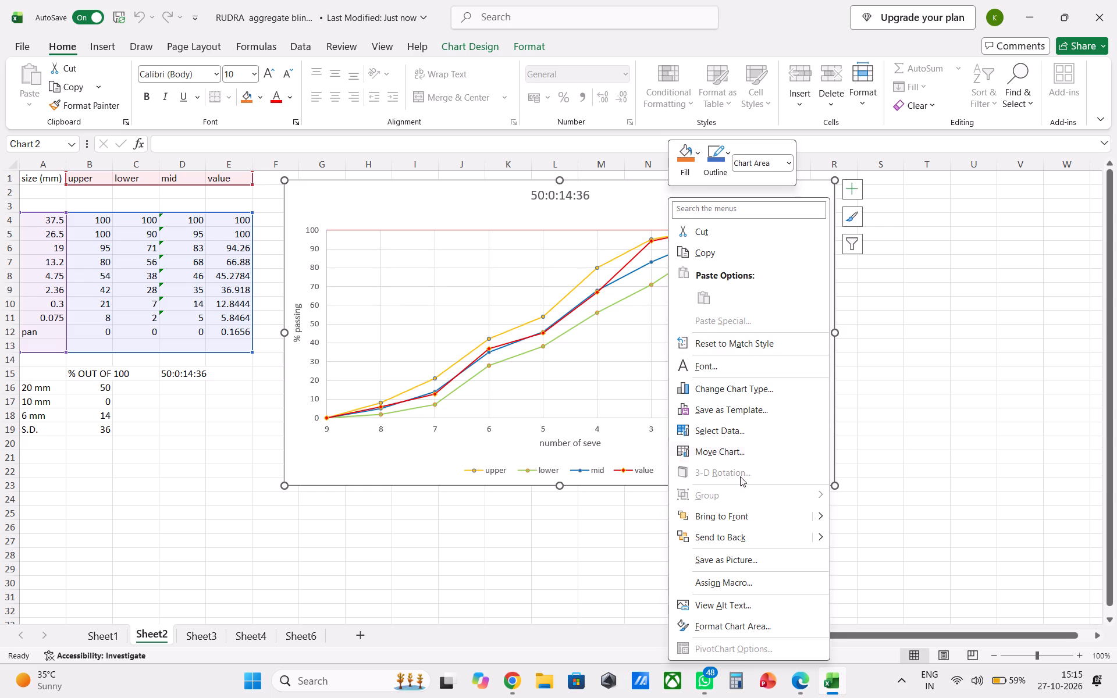
click(627, 444)
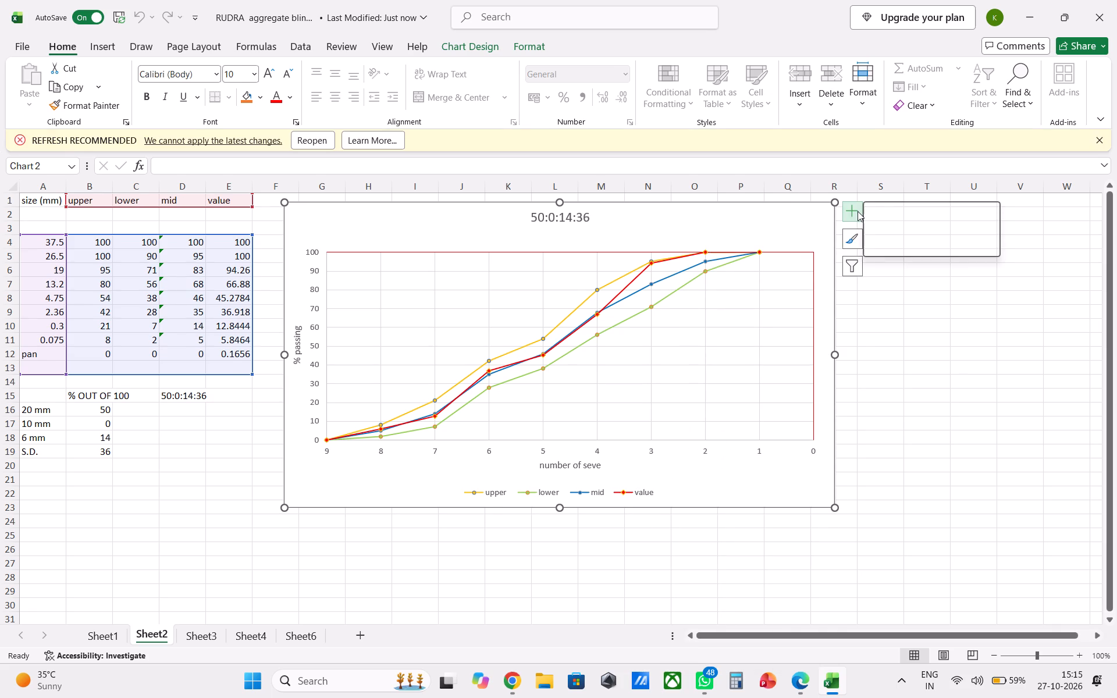
click(1097, 144)
Review the 50:0:14:36 chart's element, filter and style settings and the commands available for its chart area and gridlines.
click(810, 195)
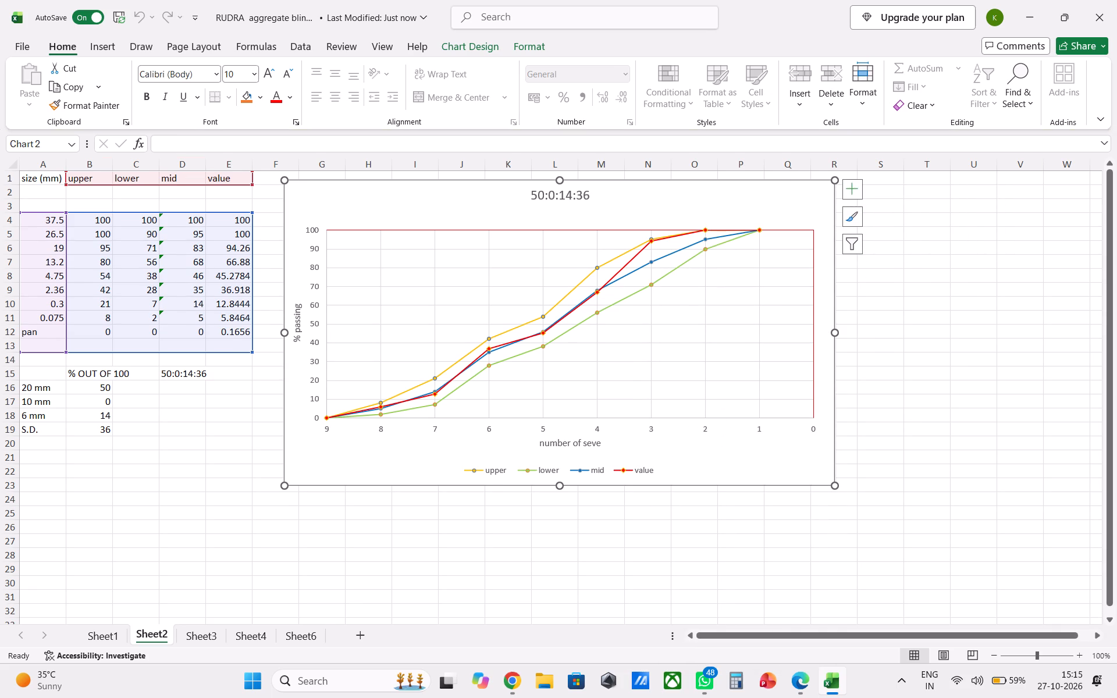
click(855, 193)
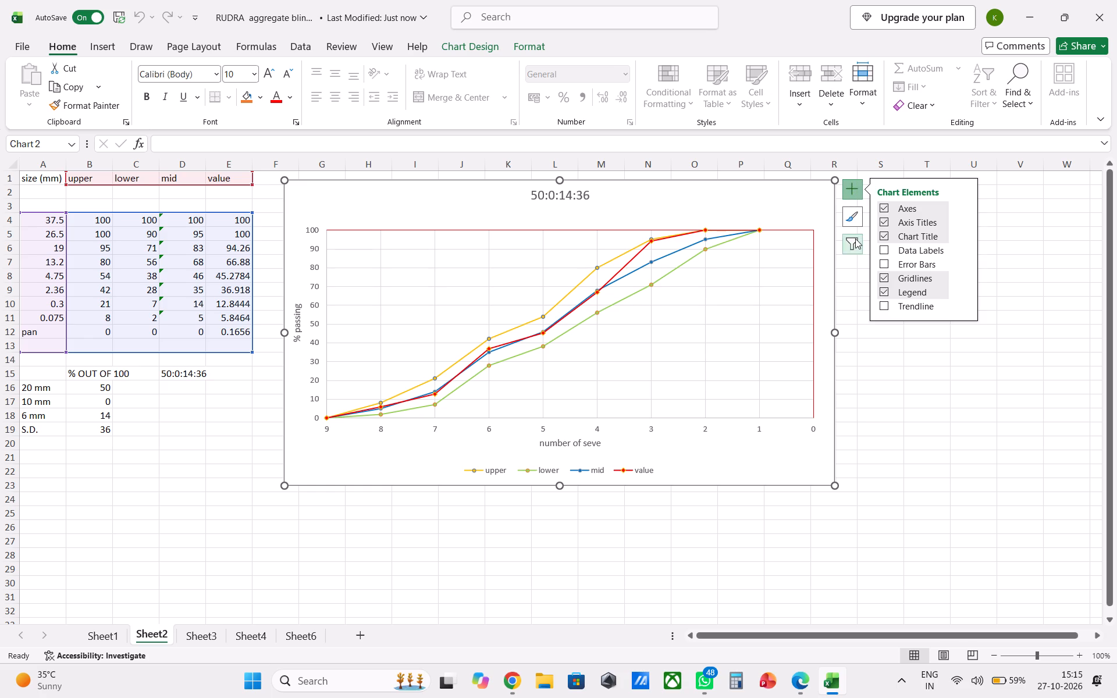
click(855, 238)
click(855, 219)
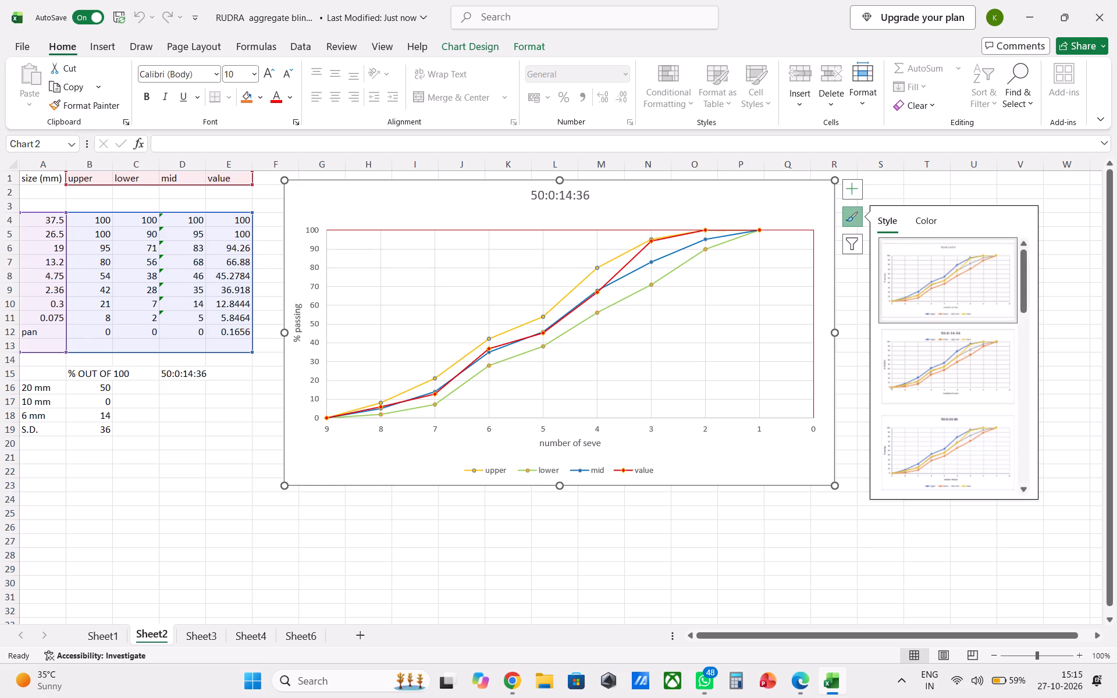
click(811, 204)
right_click(811, 203)
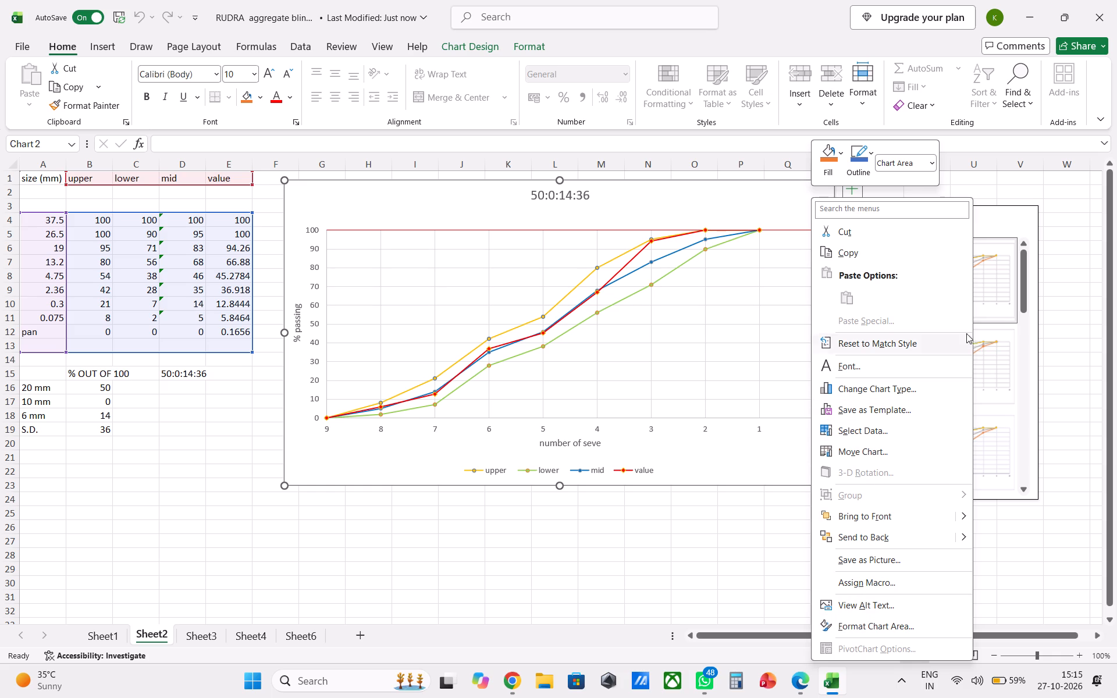
click(773, 276)
click(858, 549)
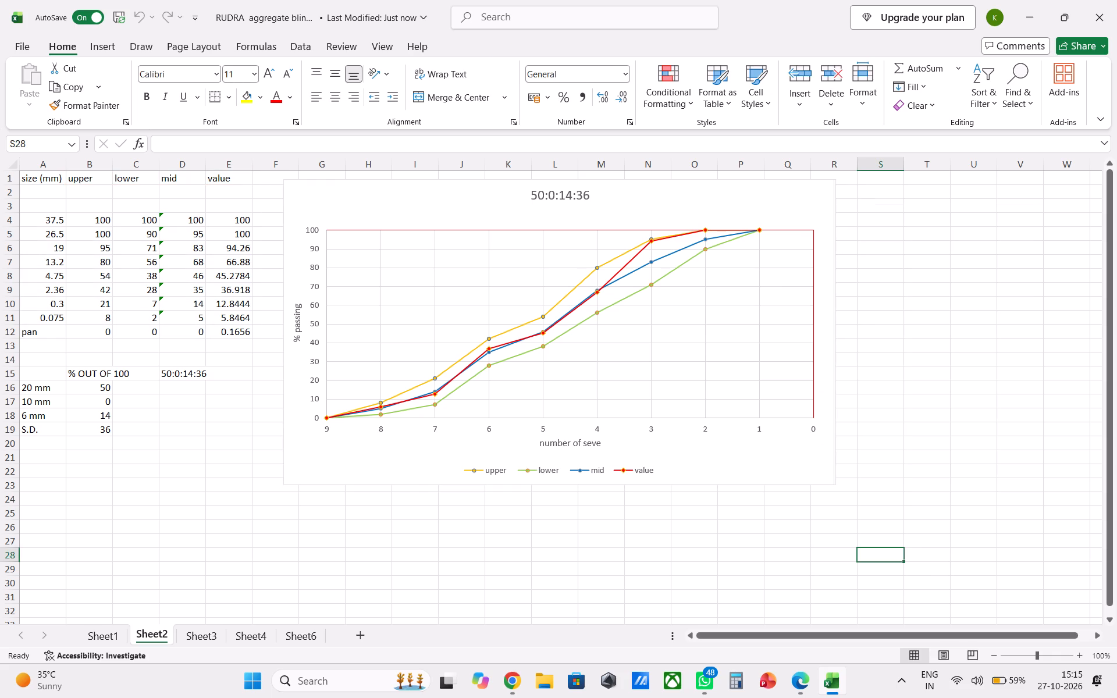
right_click(747, 269)
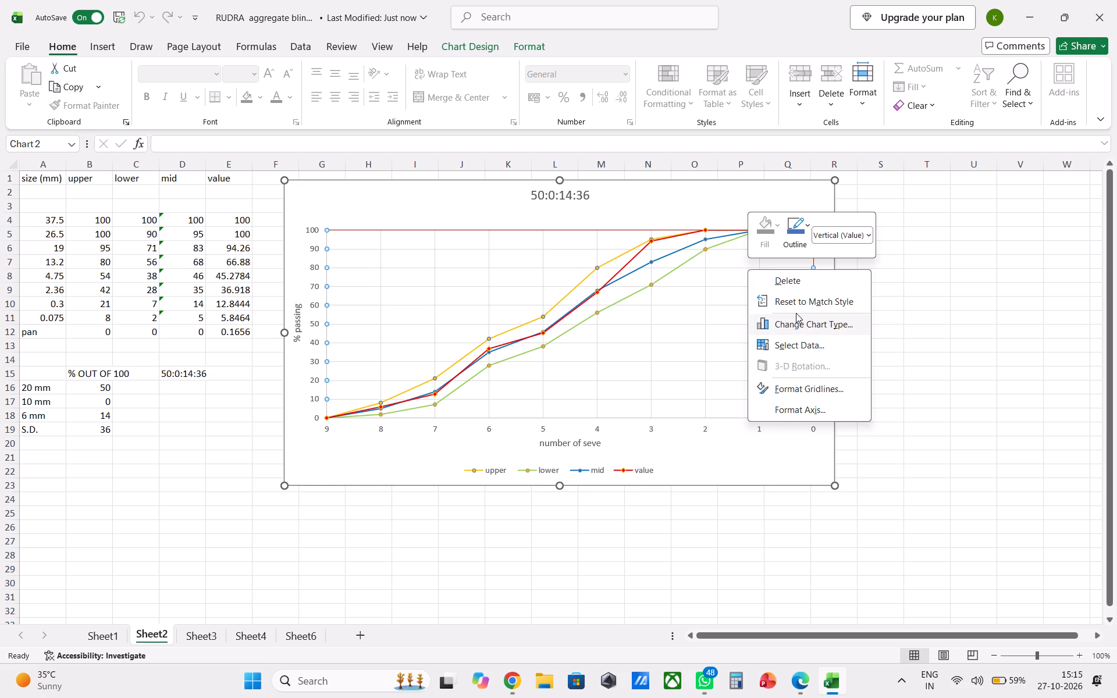
right_click(796, 313)
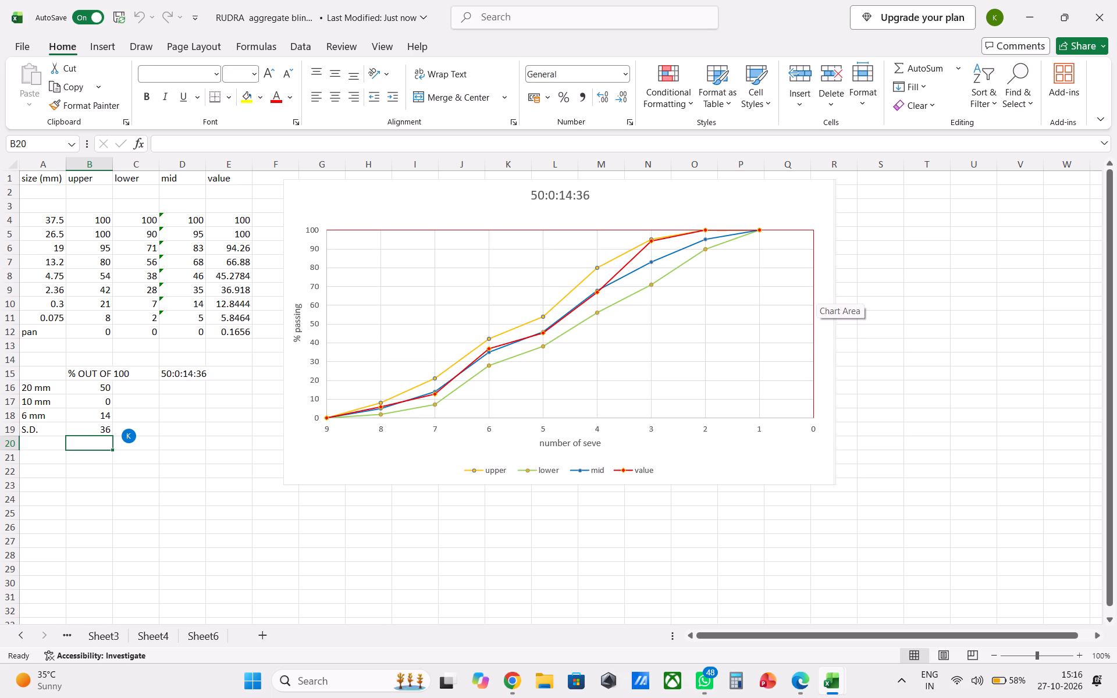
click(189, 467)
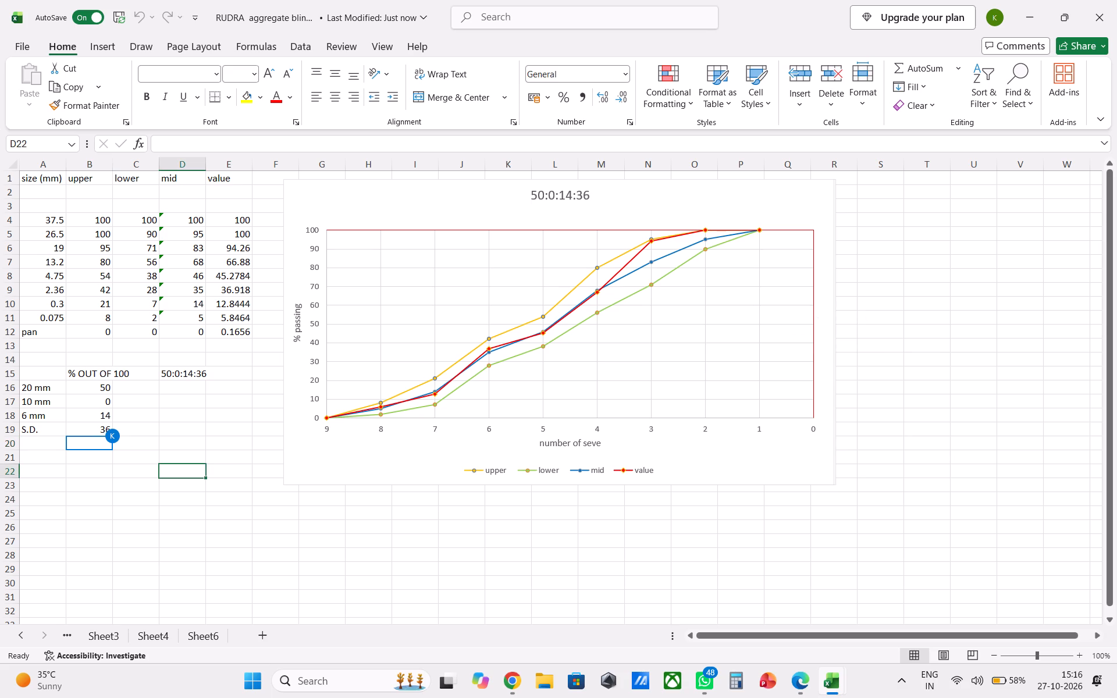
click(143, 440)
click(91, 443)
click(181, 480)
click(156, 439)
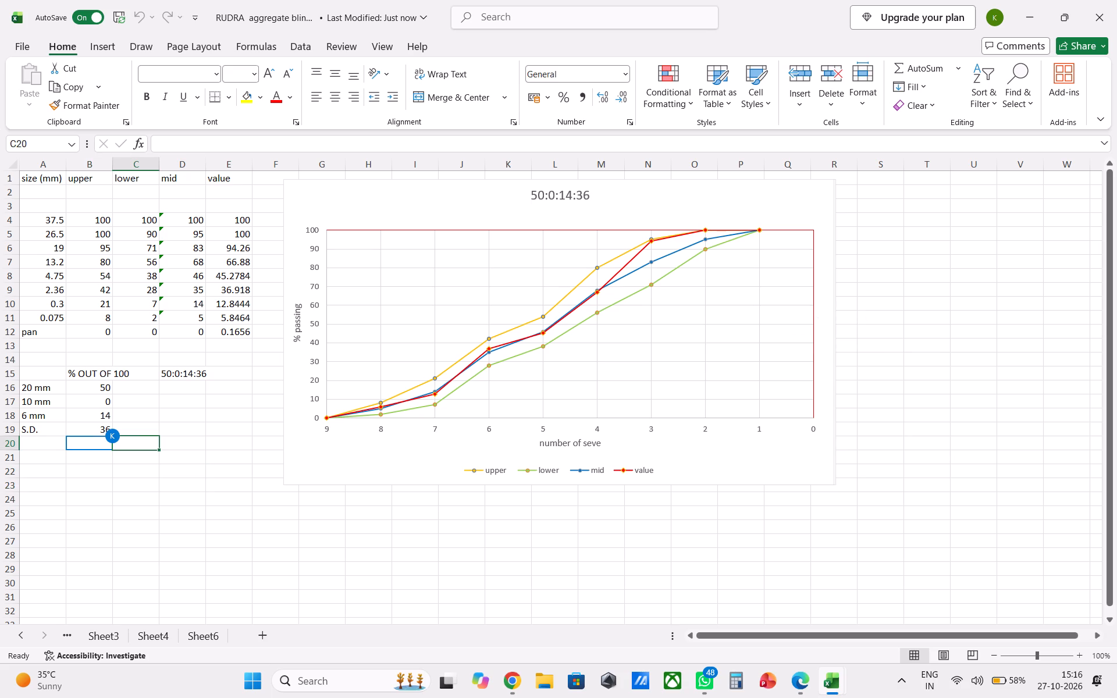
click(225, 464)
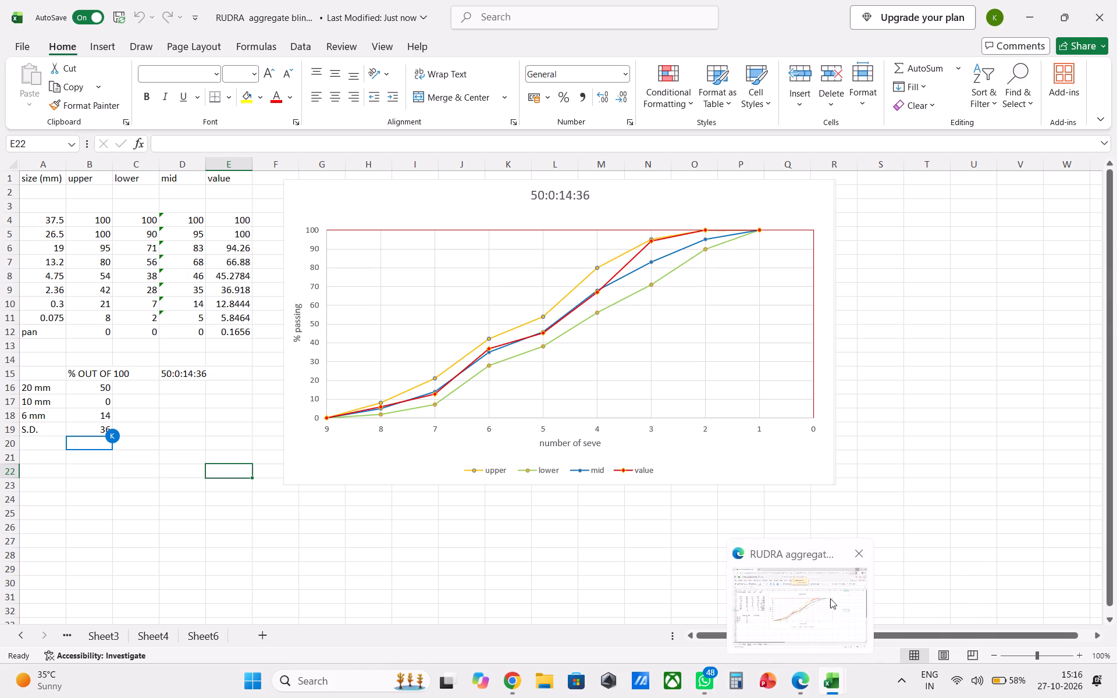
Close the Edge window that holds the online copy of the aggregate blinding workbook.
click(856, 554)
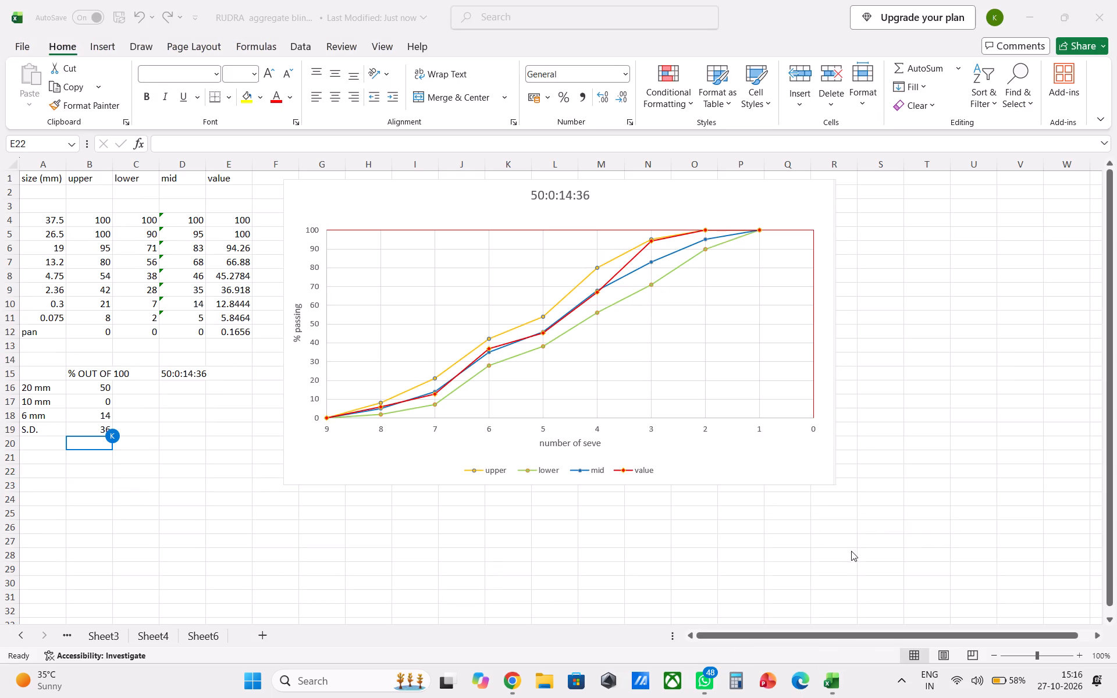
click(227, 478)
click(205, 522)
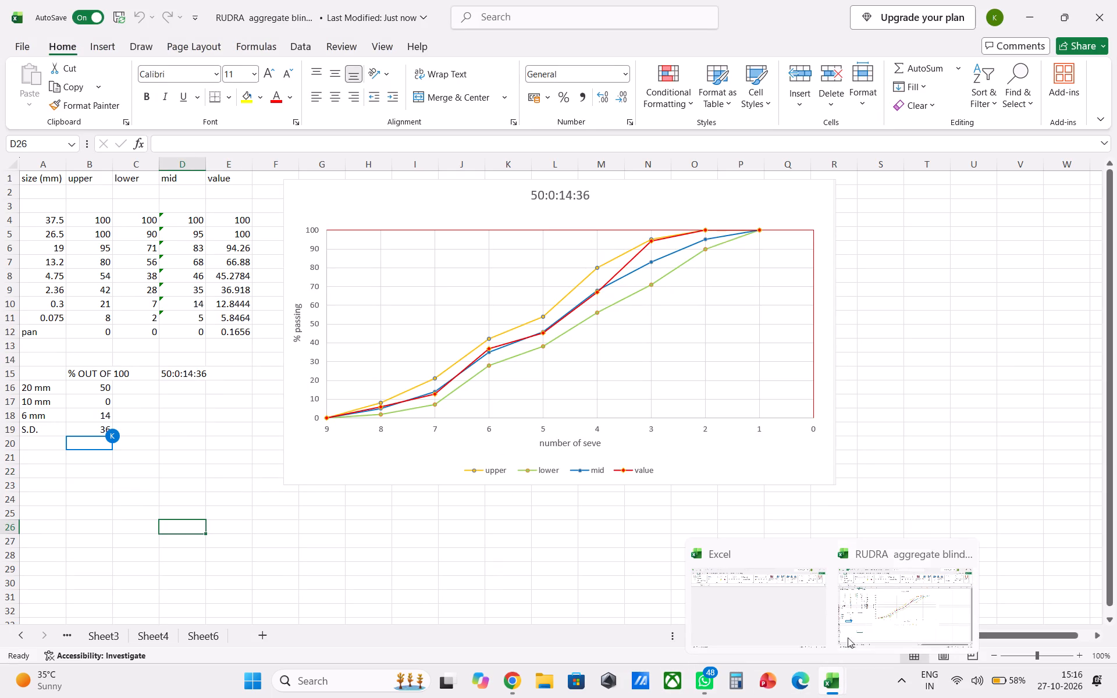
click(821, 555)
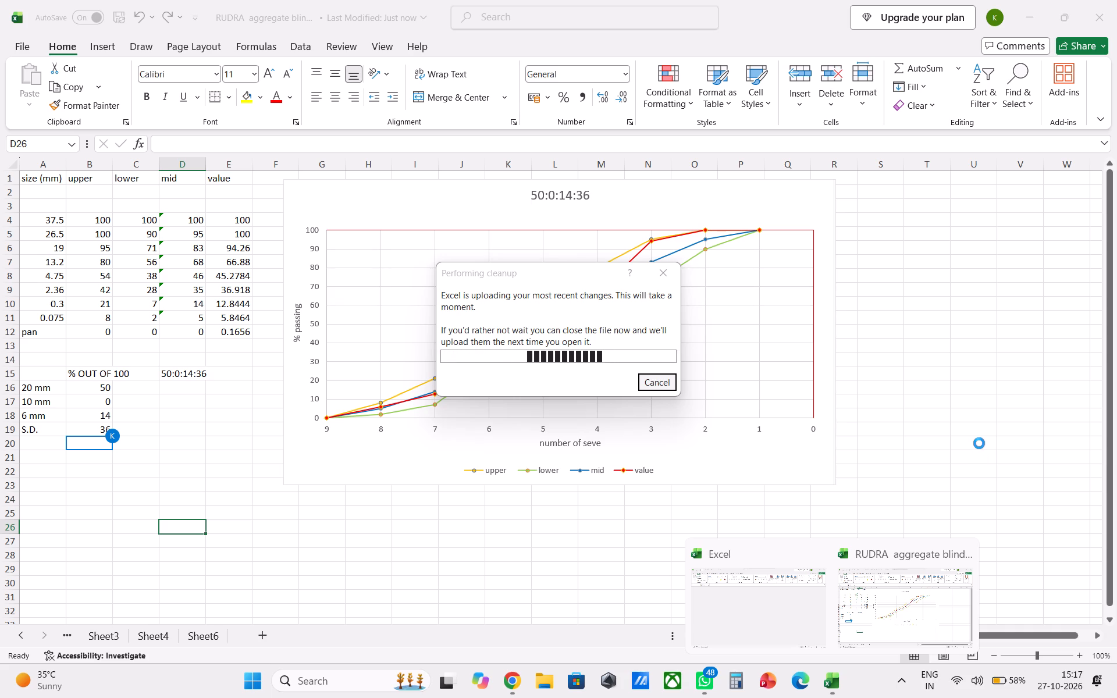
scroll(979, 443, down, 1)
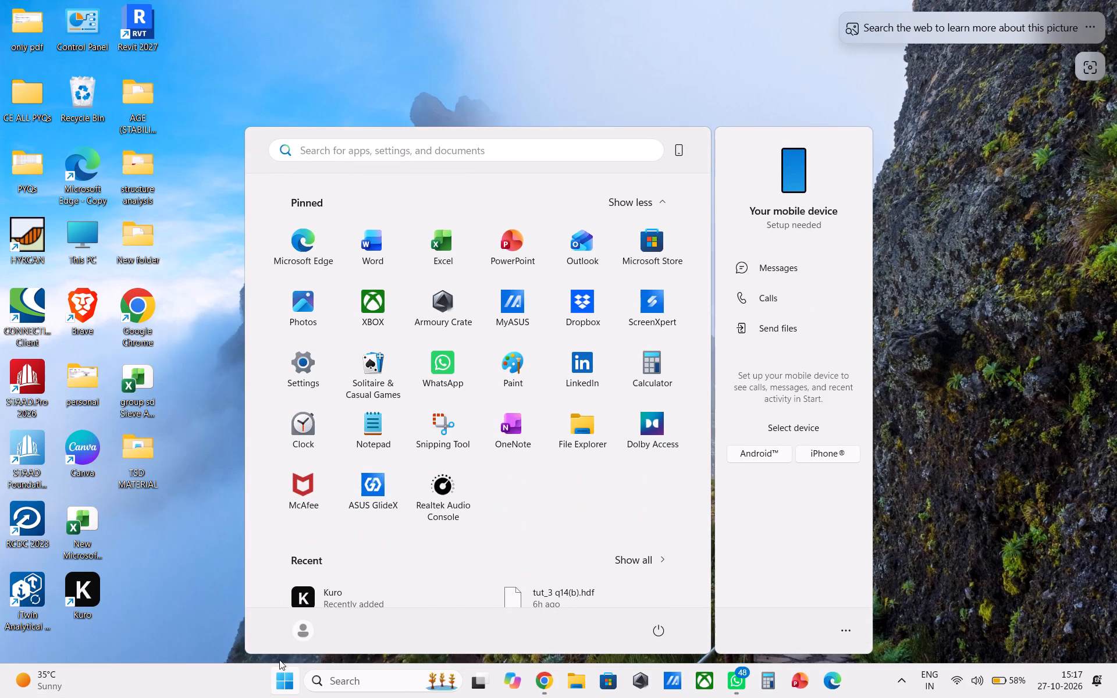
double_click(137, 377)
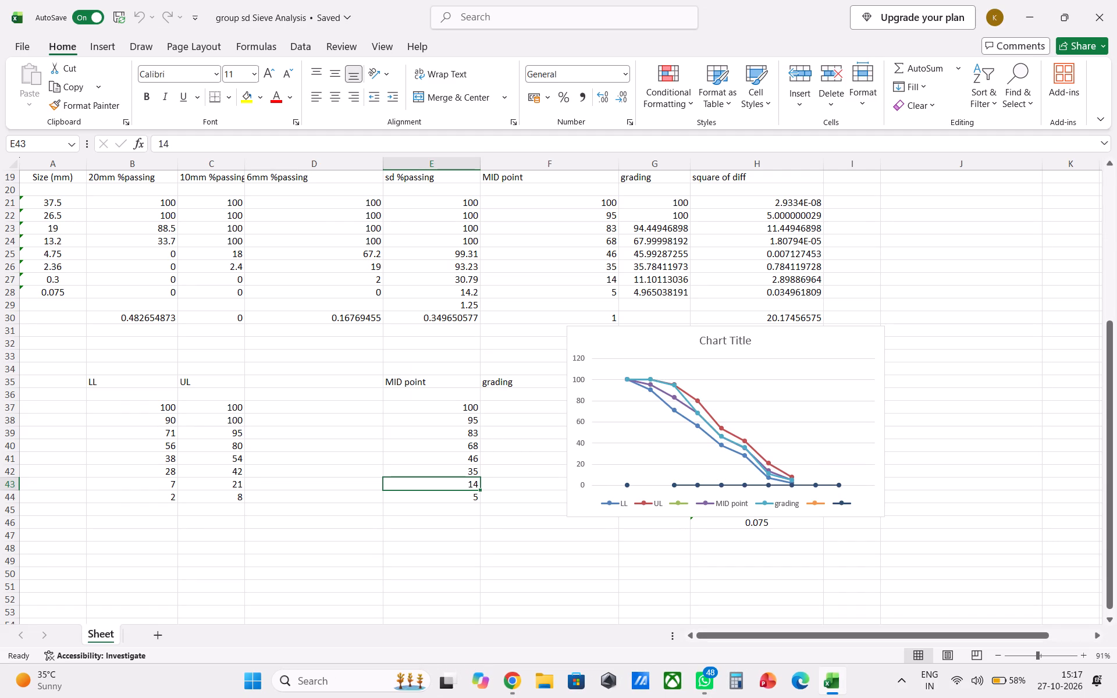
Inspect the grading chart beside the LL, UL and MID point table, and minimise the workbook.
click(652, 462)
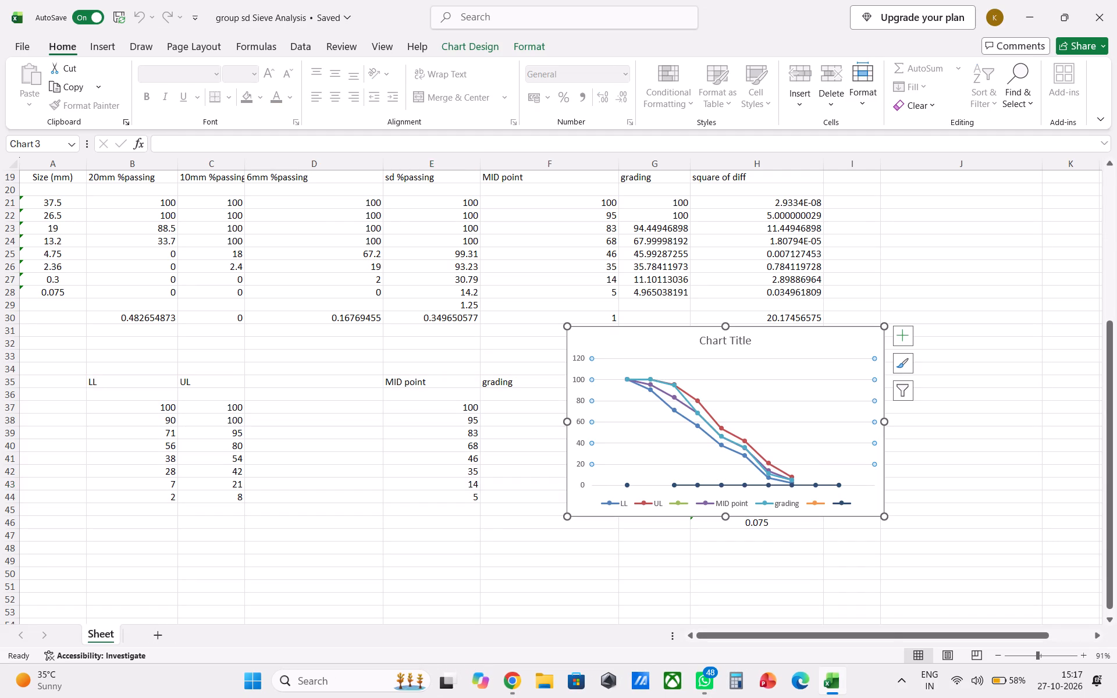
click(475, 565)
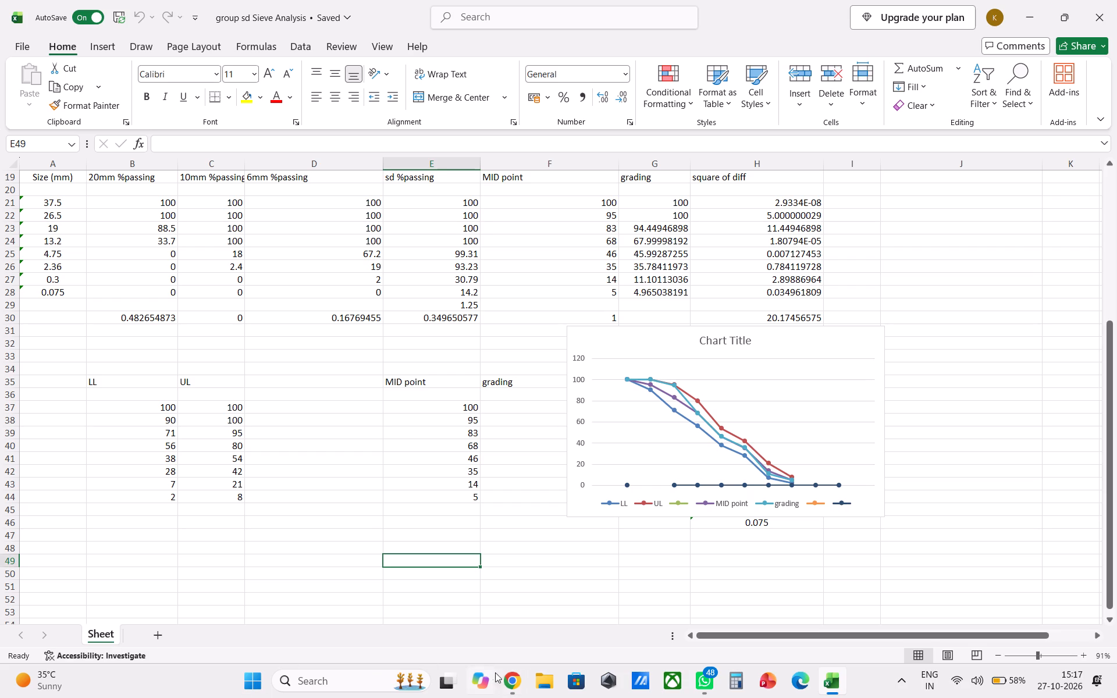
click(834, 688)
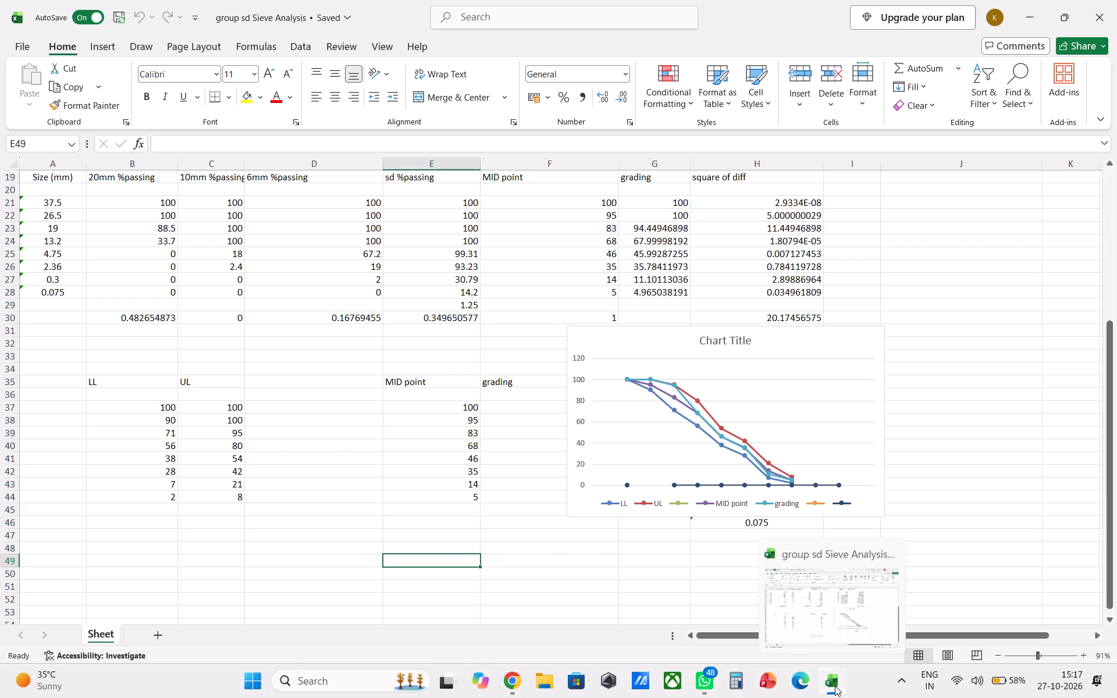
Launch Excel again with a new blank workbook.
click(244, 676)
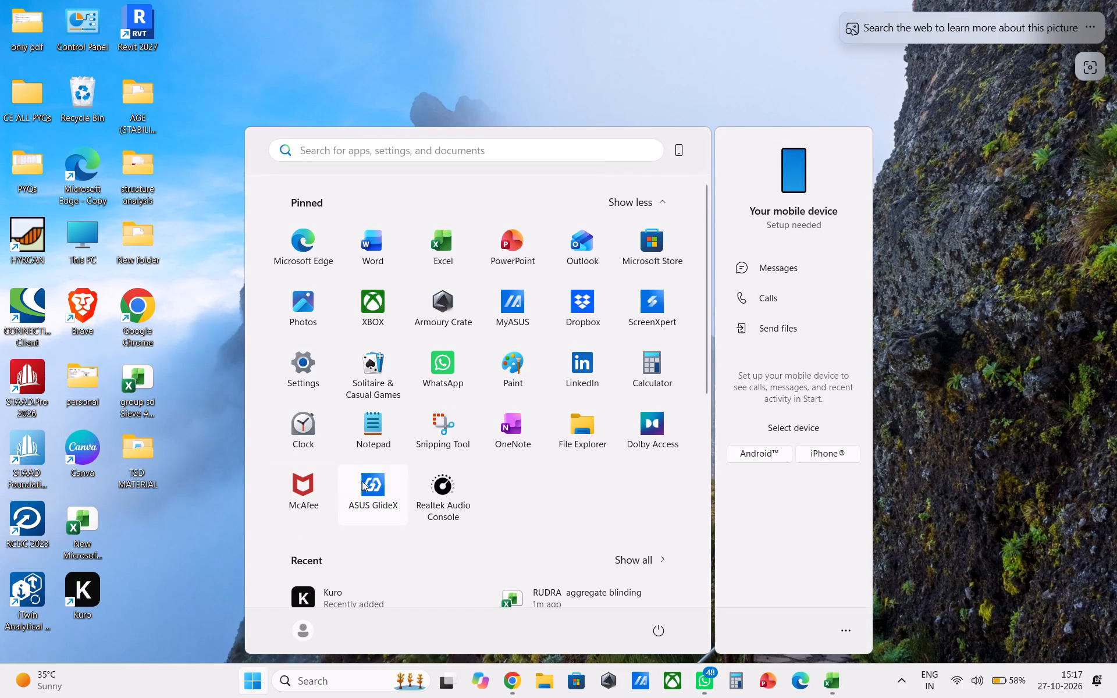
click(429, 256)
click(429, 256)
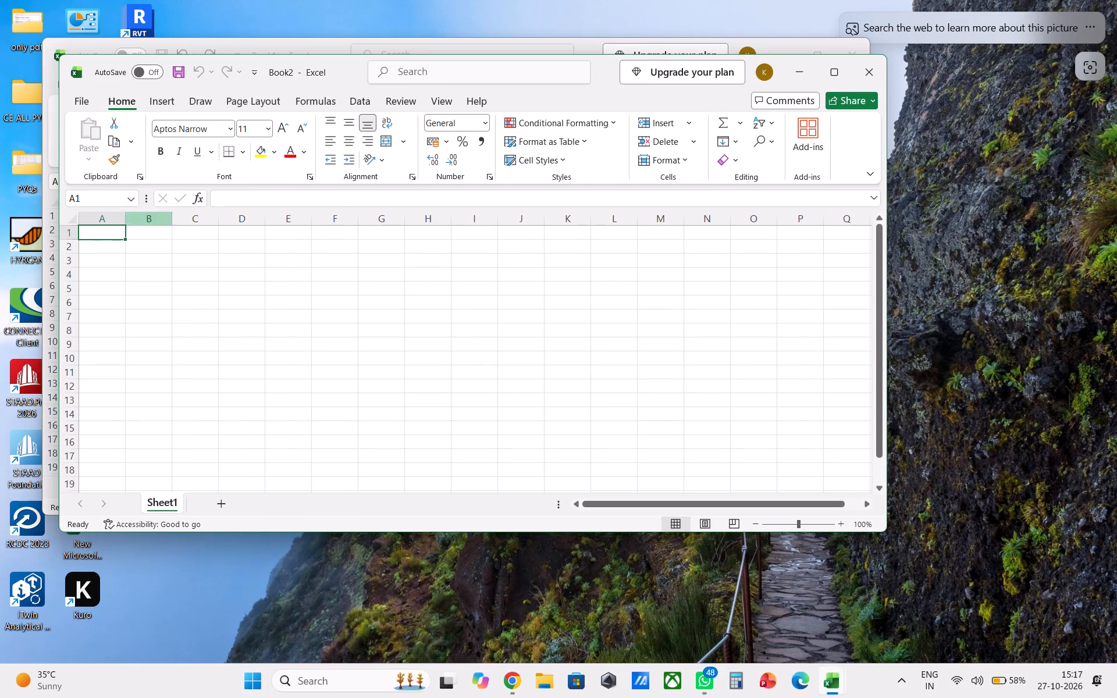
Close the open blank workbooks and relaunch Excel, keeping only one new blank workbook open.
click(863, 79)
click(851, 66)
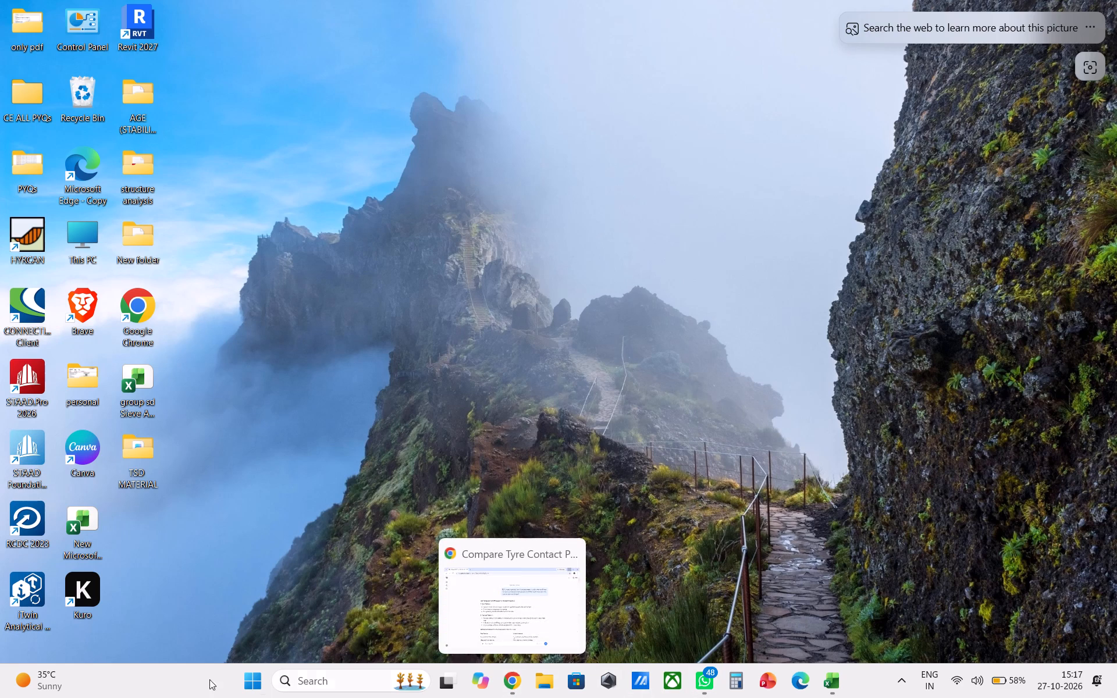
click(247, 678)
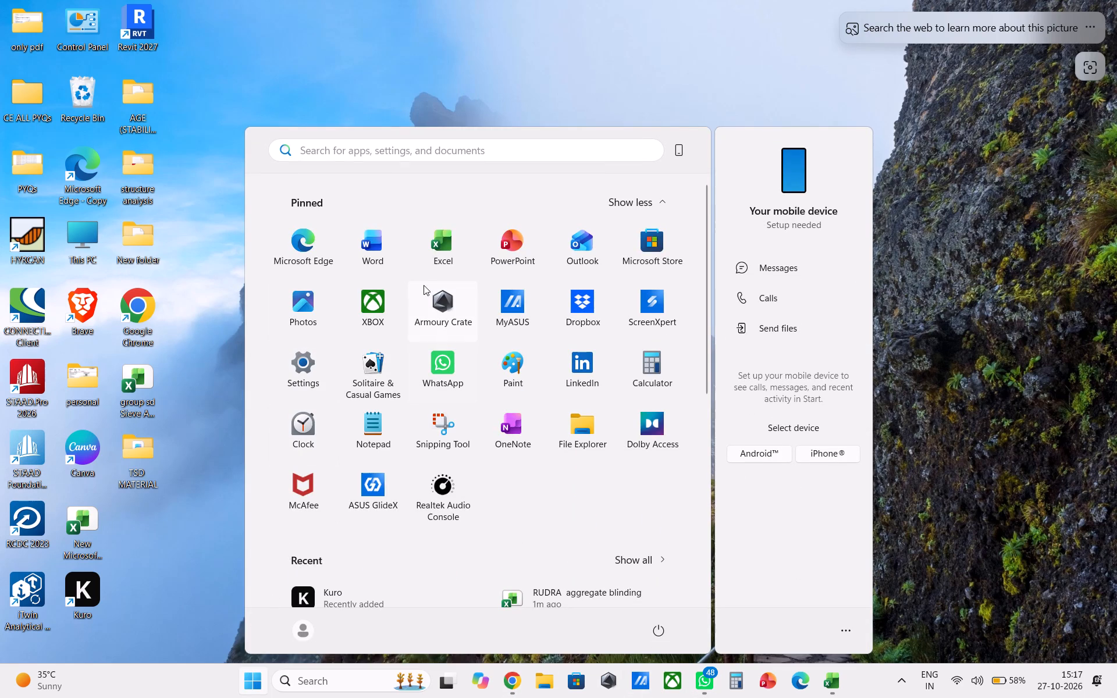
double_click(437, 245)
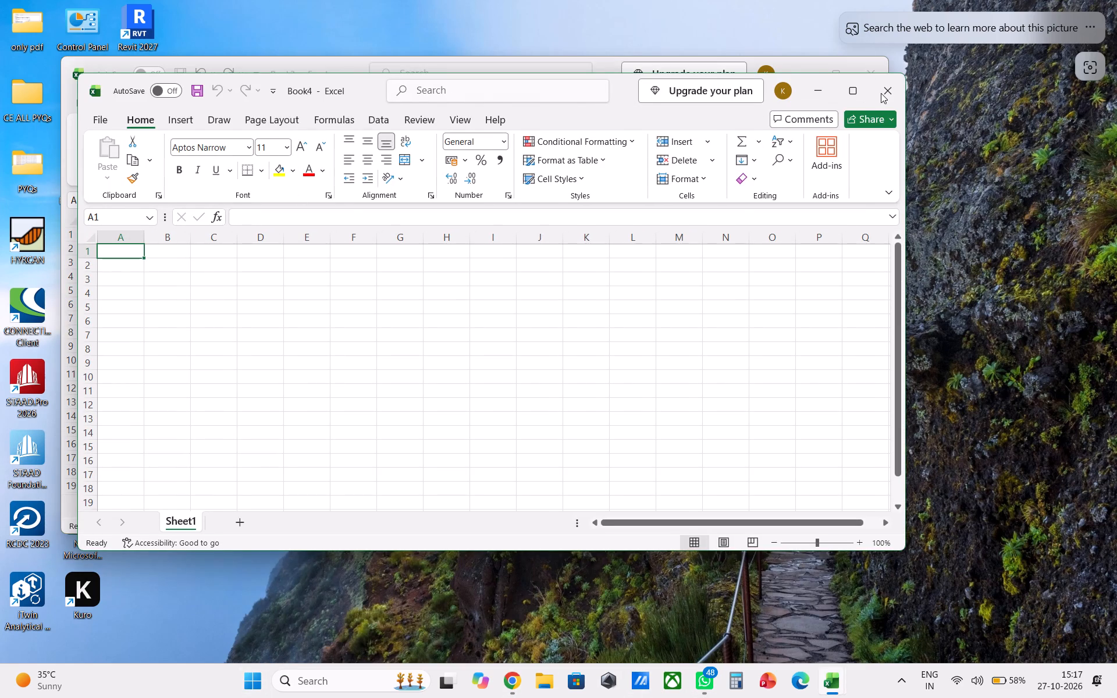
click(881, 93)
Open the aggregate blinding workbook from the recent files list and maximise its window.
click(84, 102)
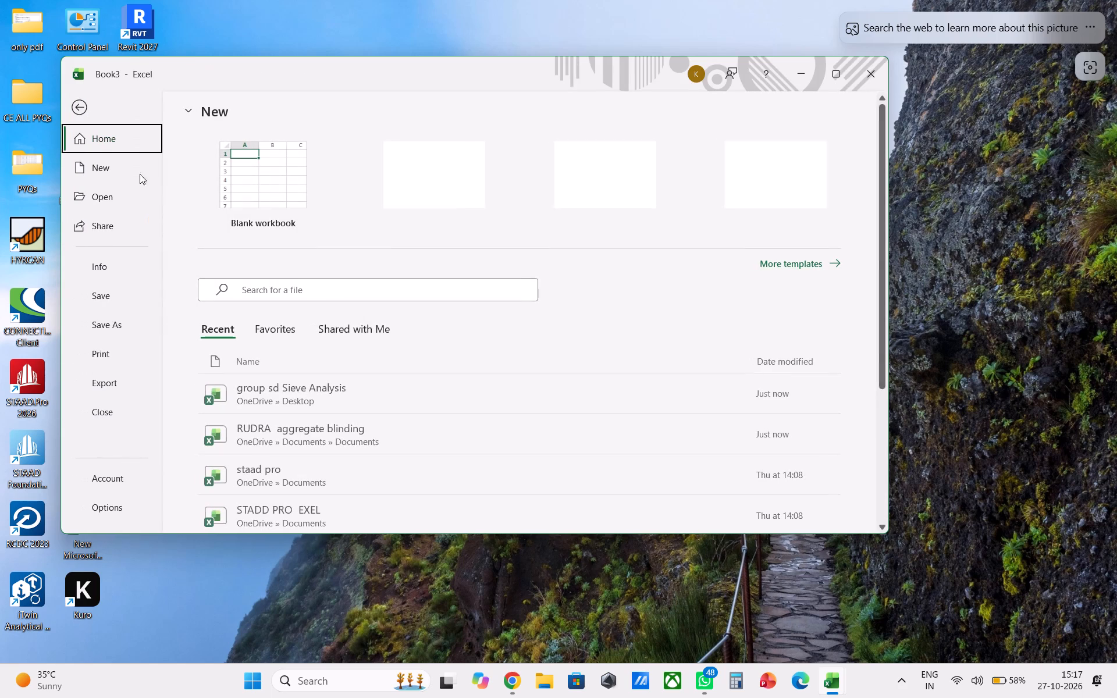
scroll(361, 404, down, 2)
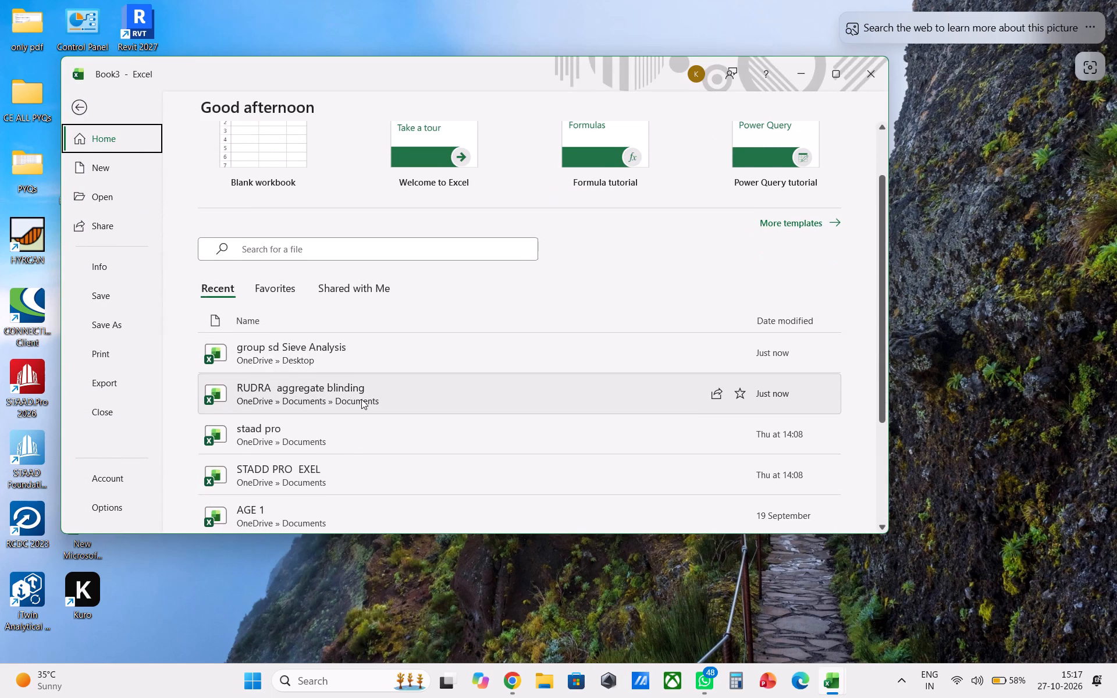
scroll(361, 399, down, 5)
scroll(361, 399, up, 2)
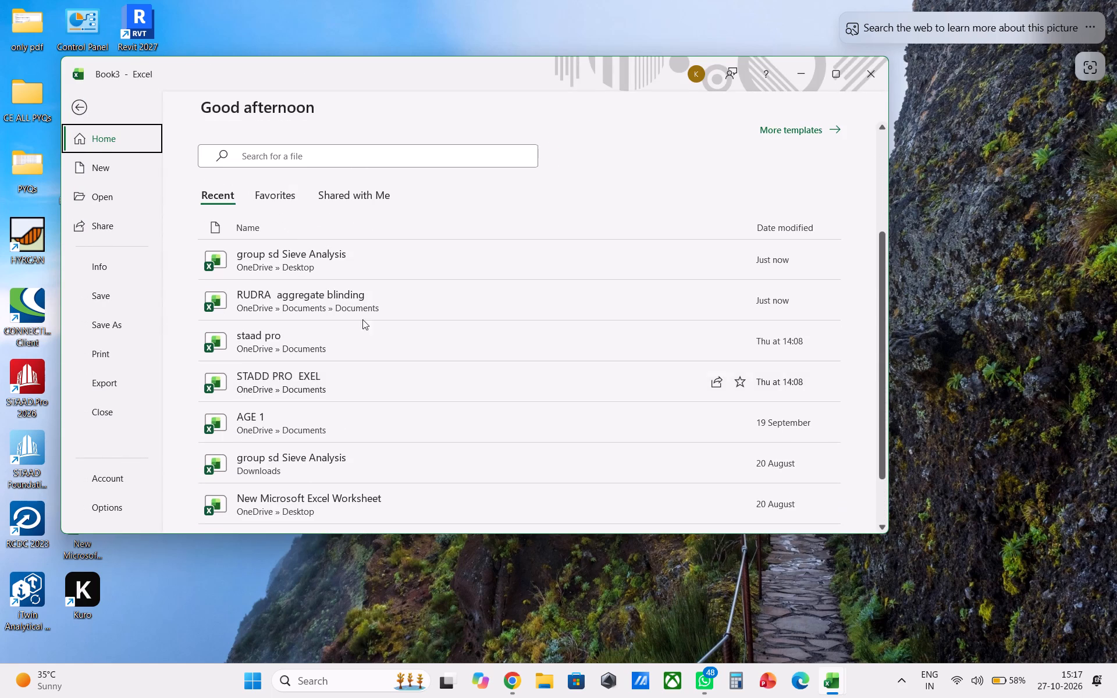
click(368, 293)
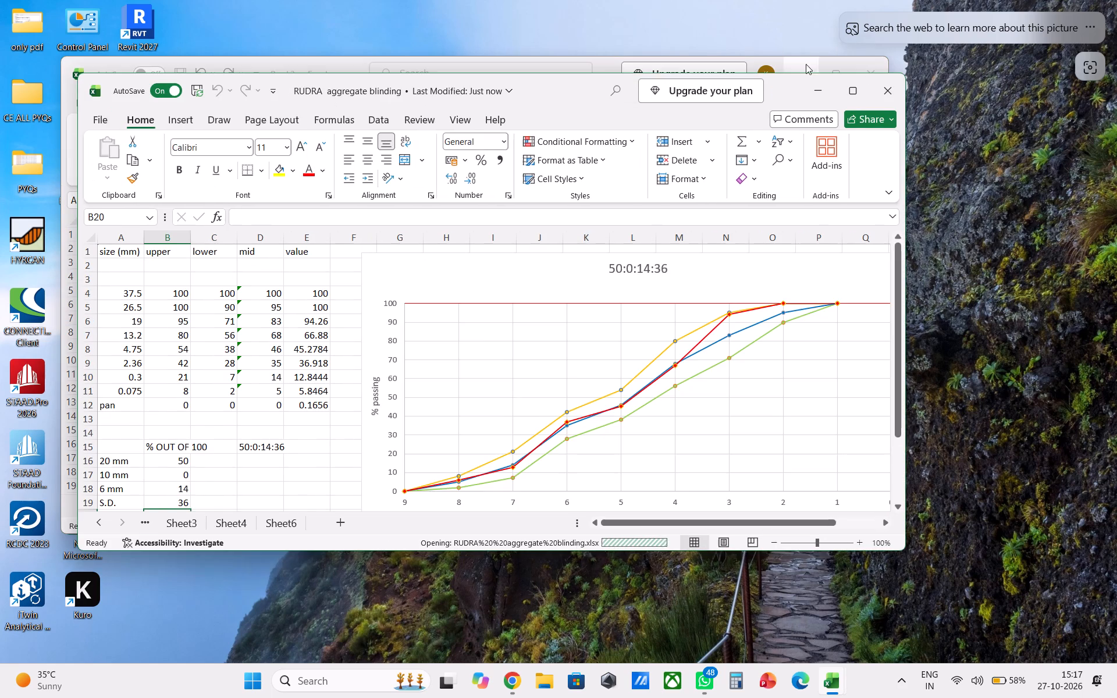
click(851, 89)
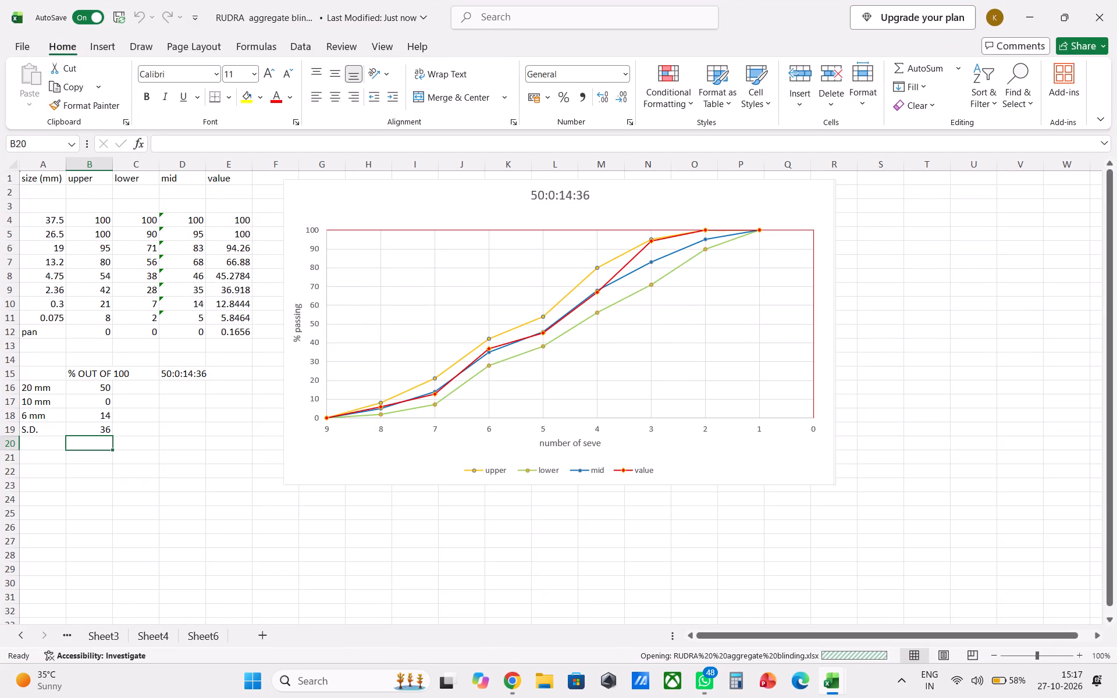
Open the formatting options for the horizontal "number of seve" axis of the 50:0:14:36 chart on Sheet2.
click(102, 633)
click(61, 636)
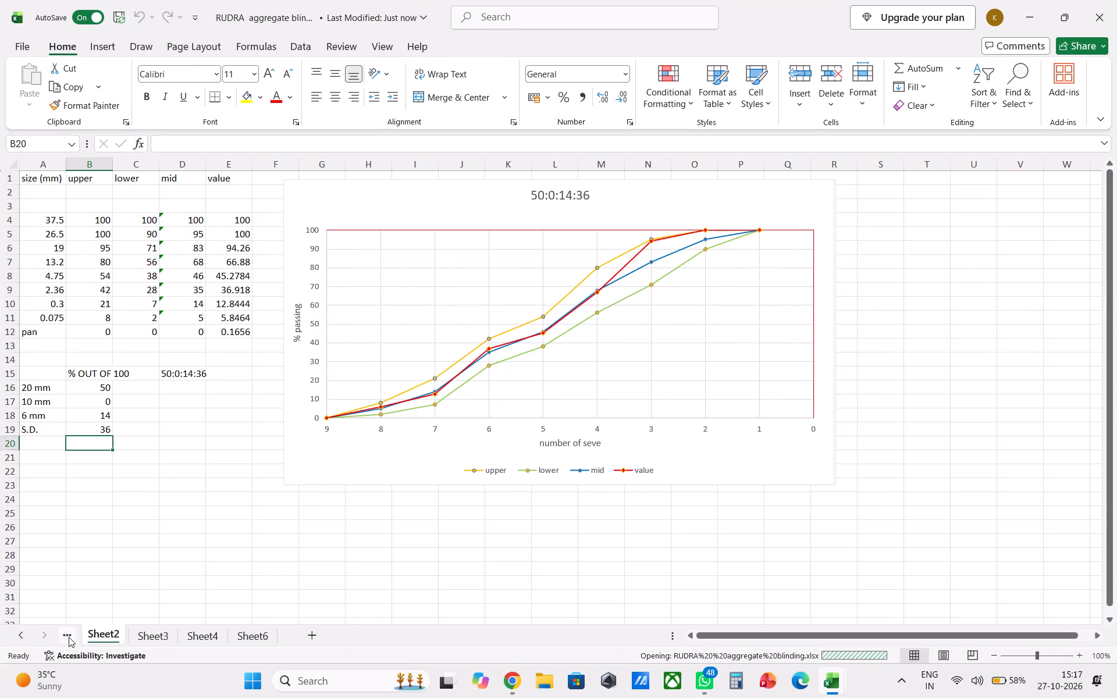
click(68, 633)
click(151, 631)
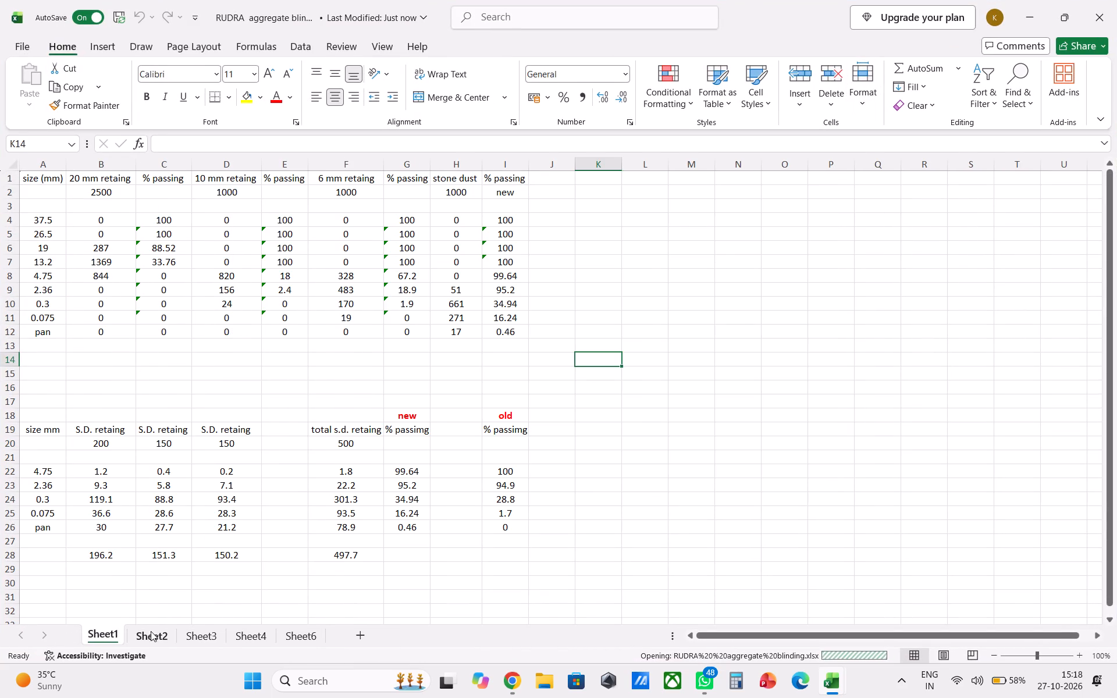
right_click(475, 284)
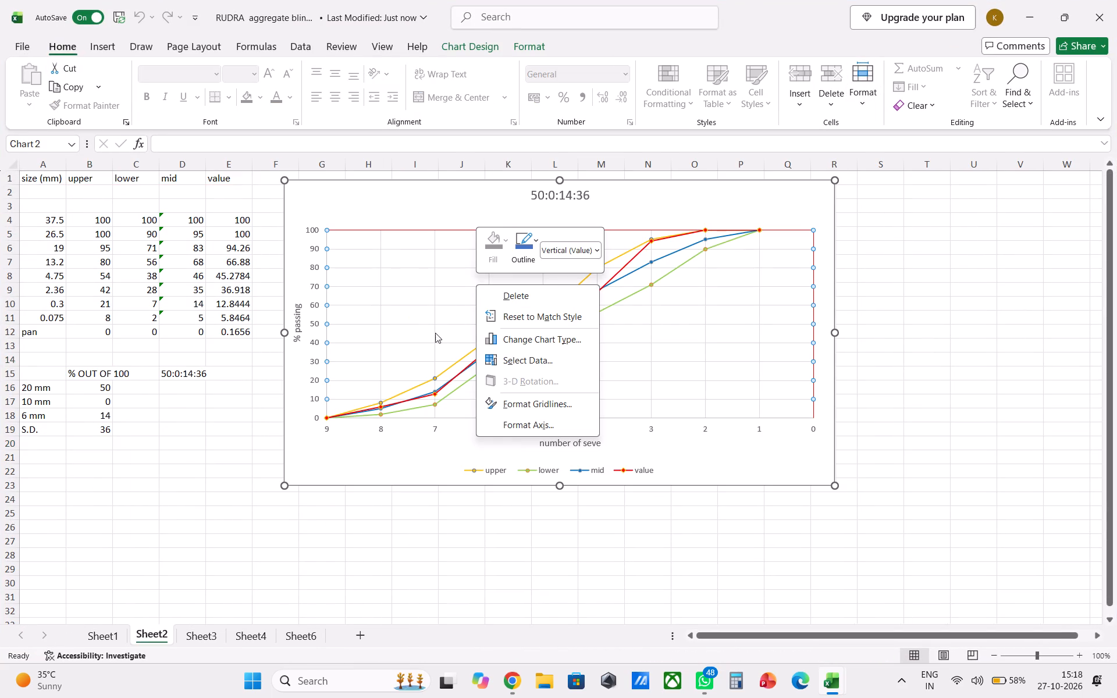
right_click(399, 425)
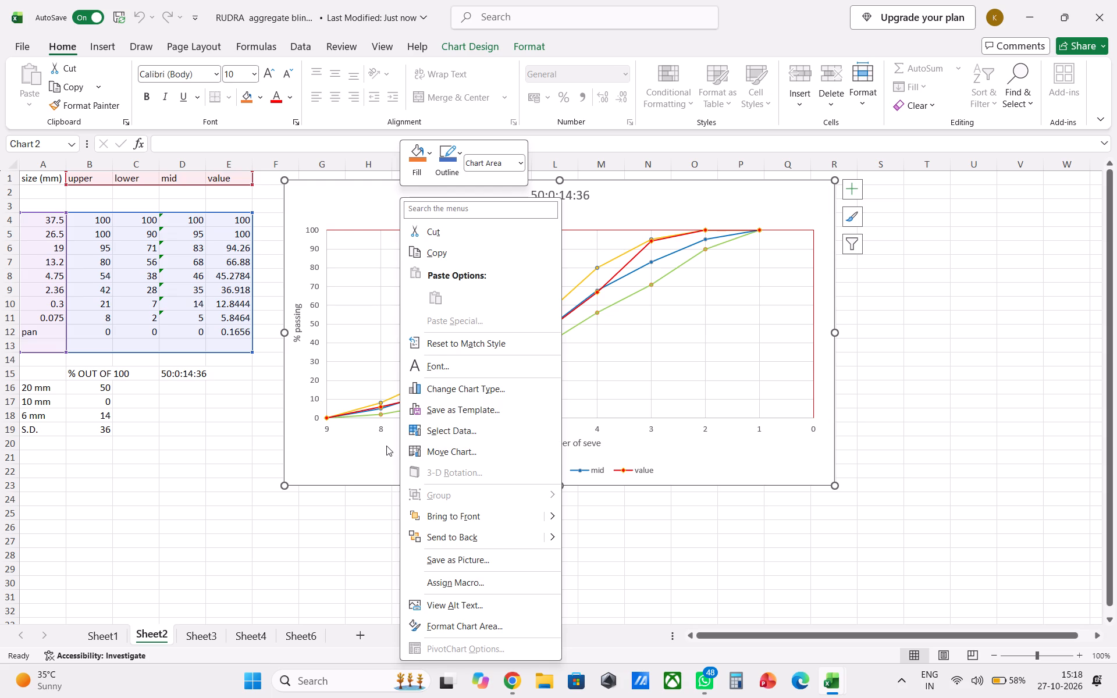
click(385, 441)
double_click(432, 429)
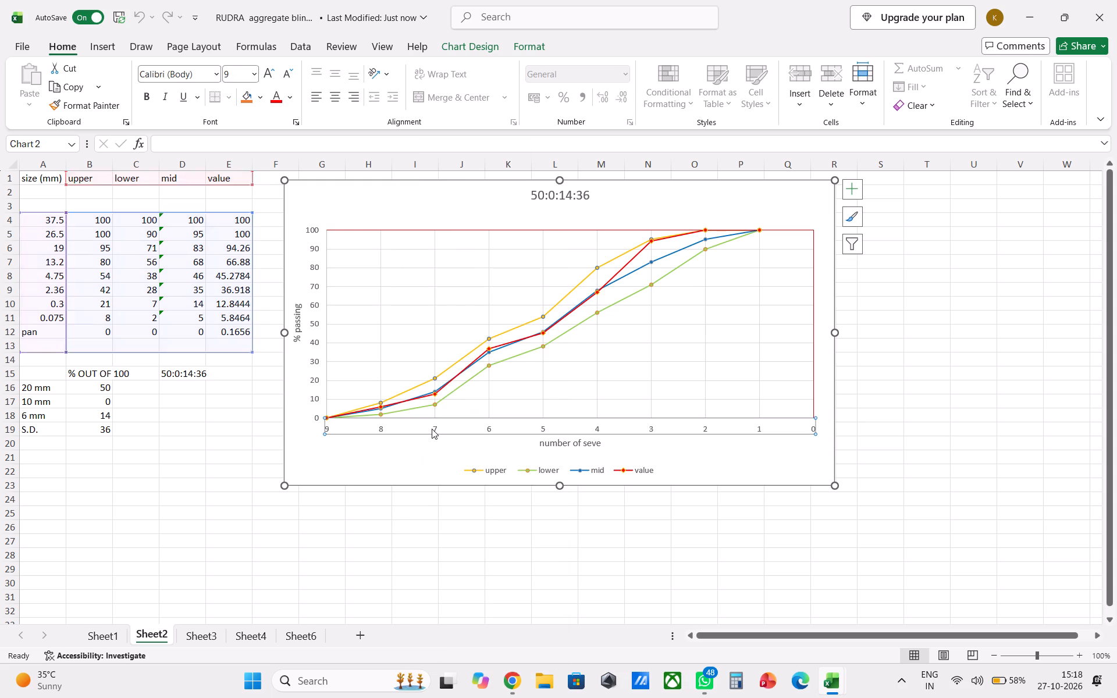
right_click(432, 429)
click(375, 454)
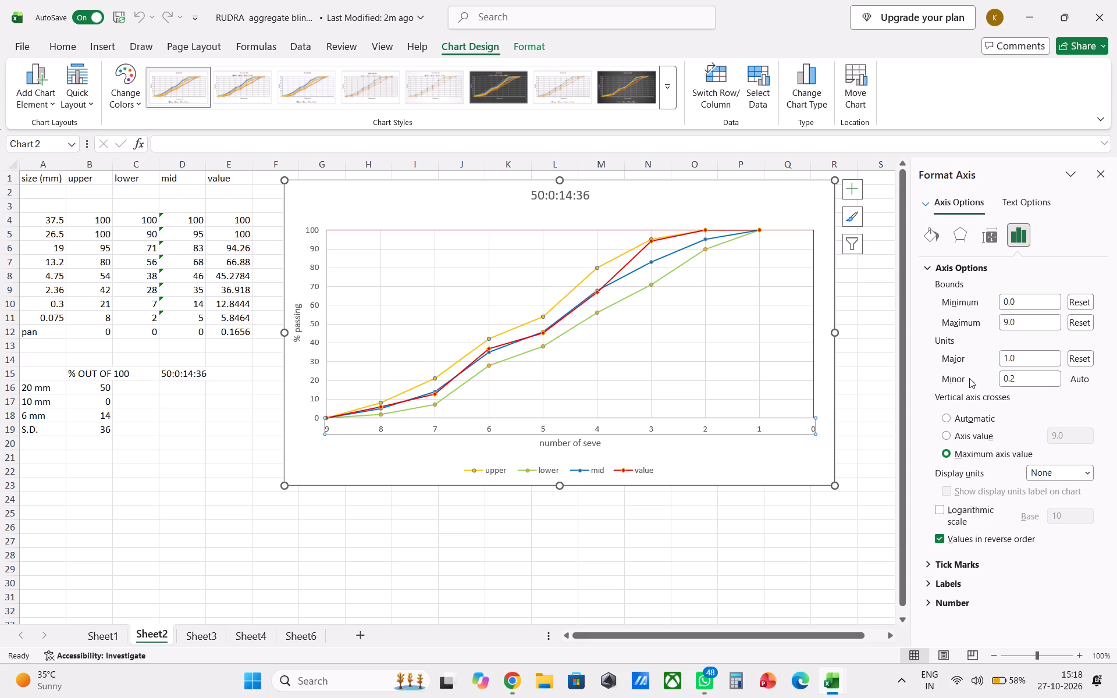
Look through the horizontal axis's formatting options, including tick marks, number format, fill, effects, alignment and text options.
scroll(969, 398, down, 2)
click(966, 569)
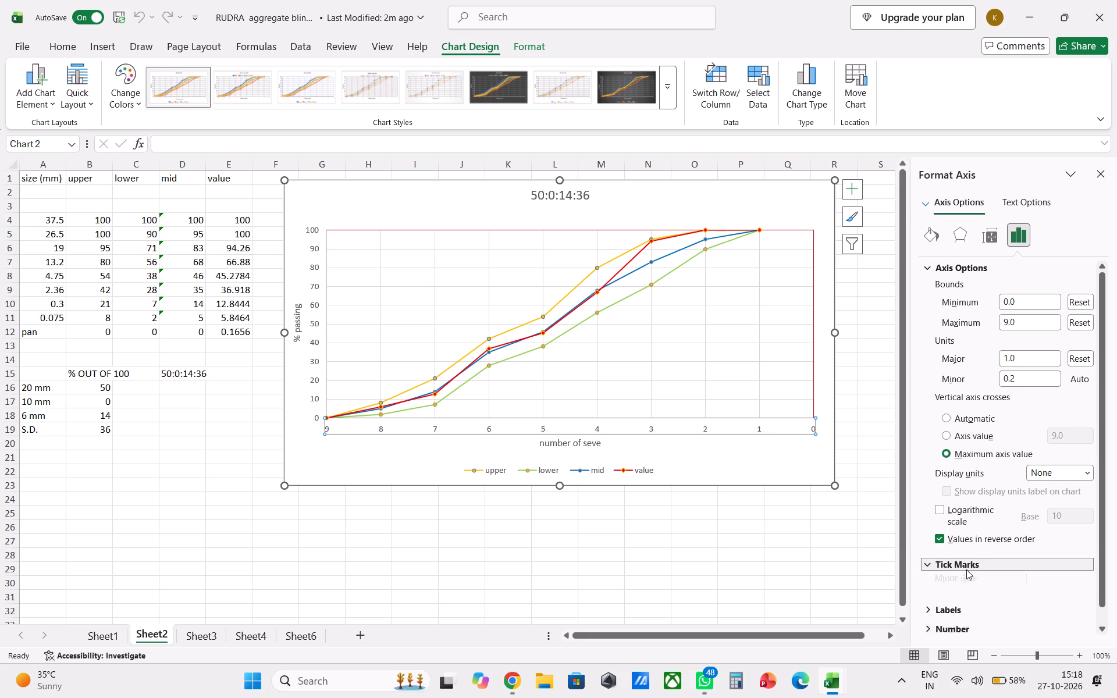
scroll(991, 429, down, 2)
click(961, 552)
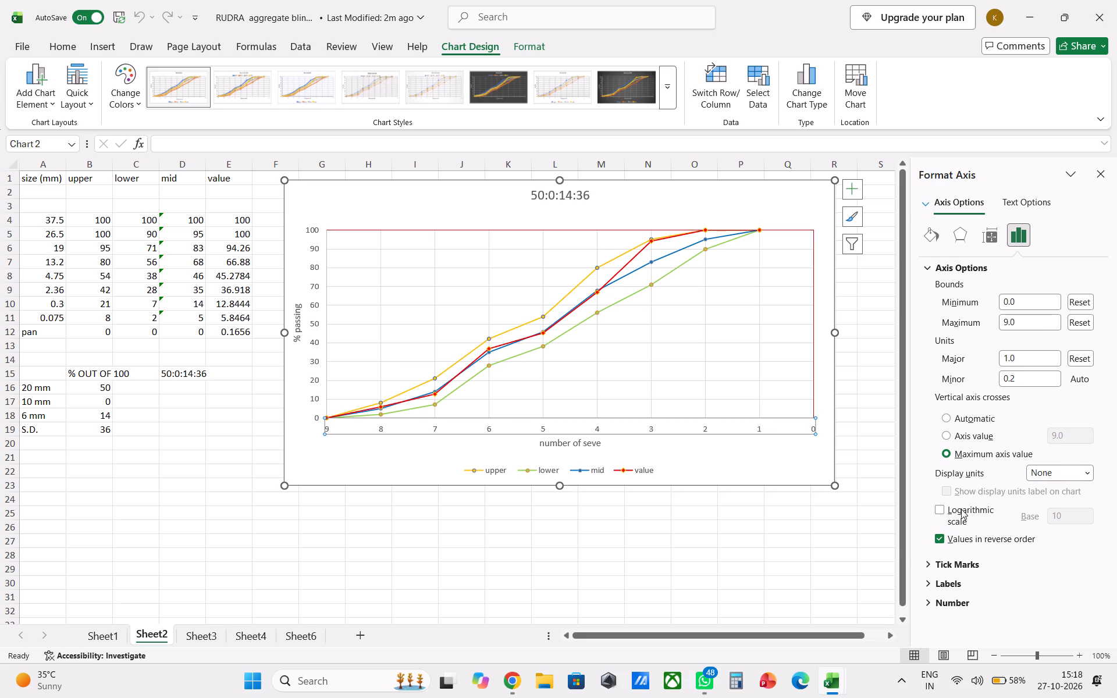
click(934, 234)
click(956, 237)
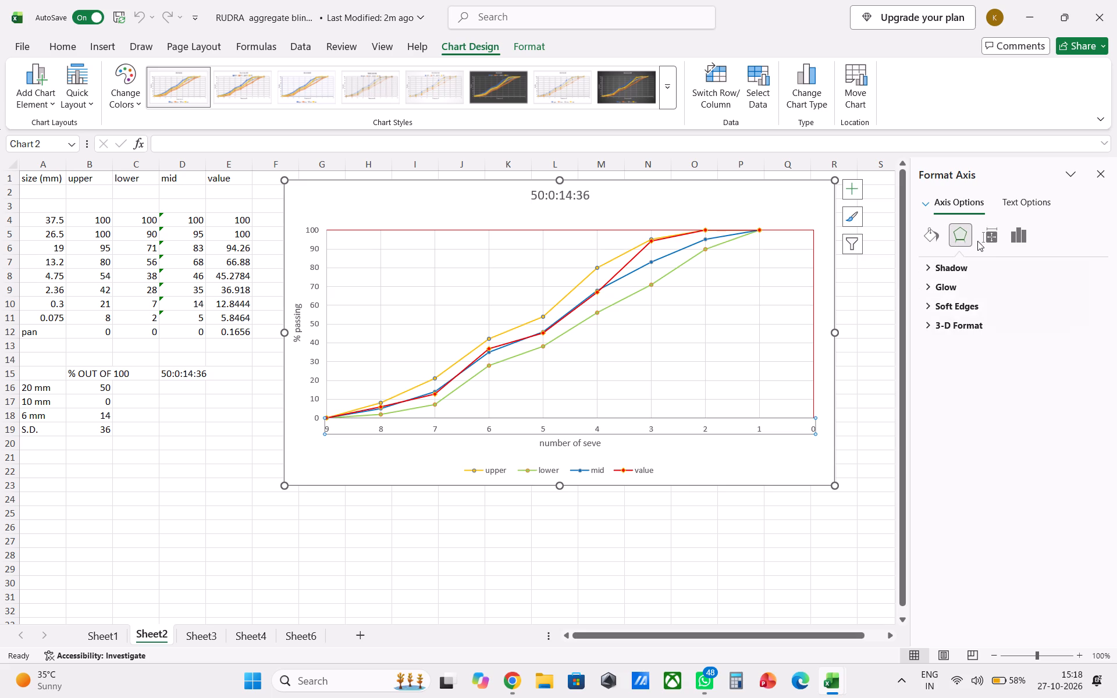
click(991, 241)
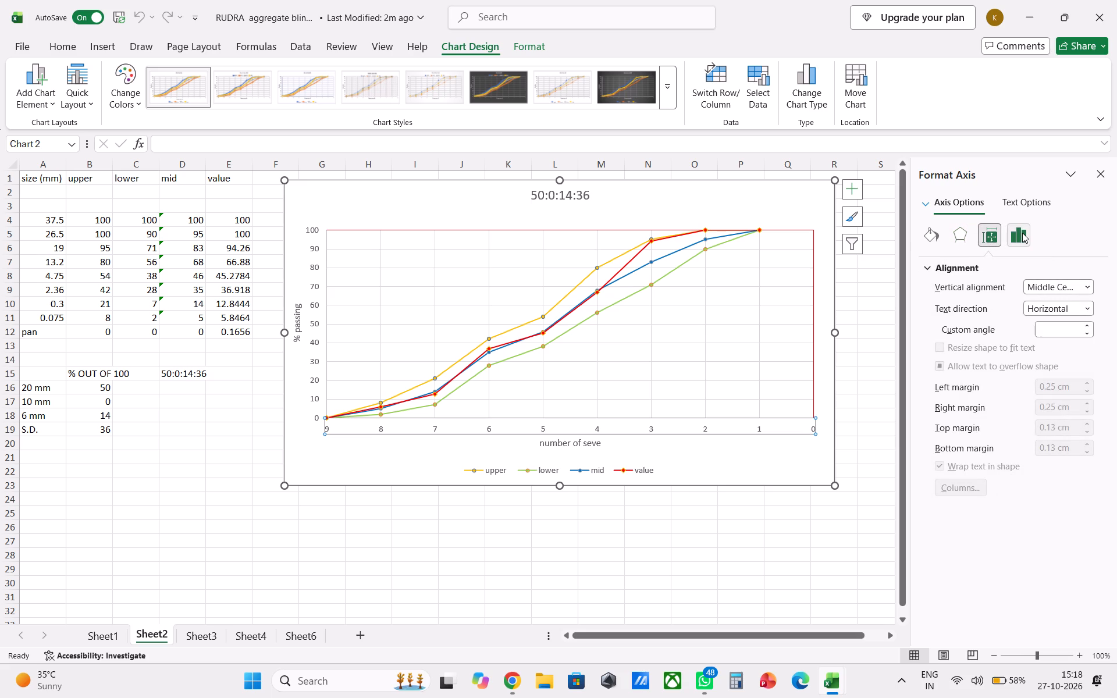
click(1022, 233)
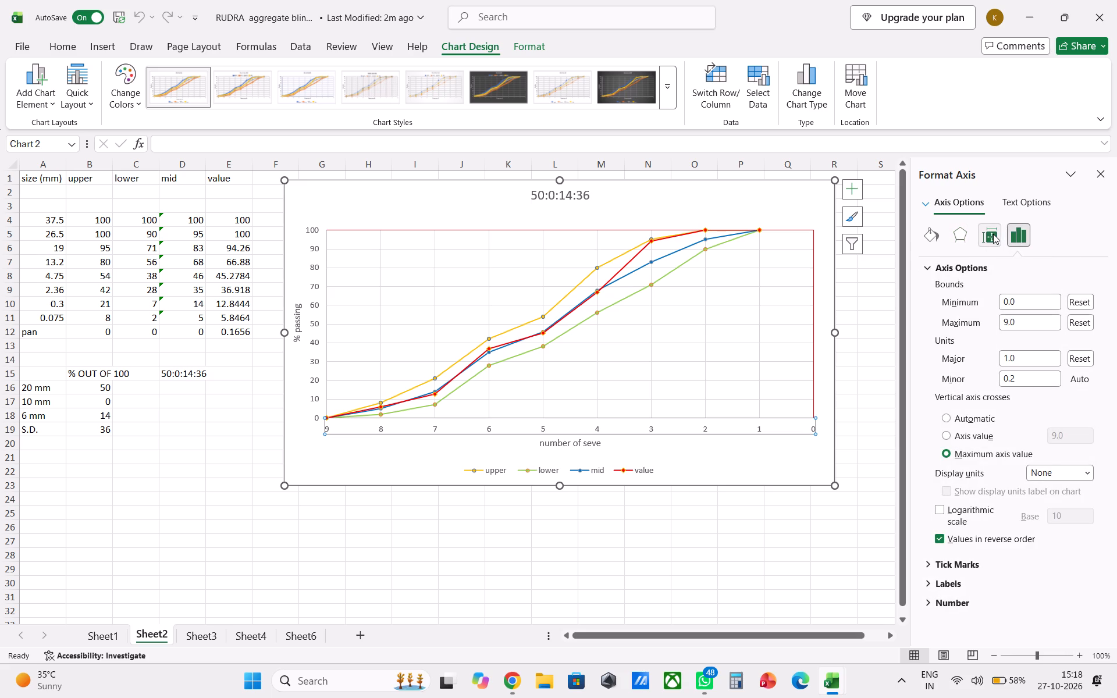
scroll(1044, 450, down, 2)
scroll(1012, 385, up, 2)
click(938, 239)
click(1006, 207)
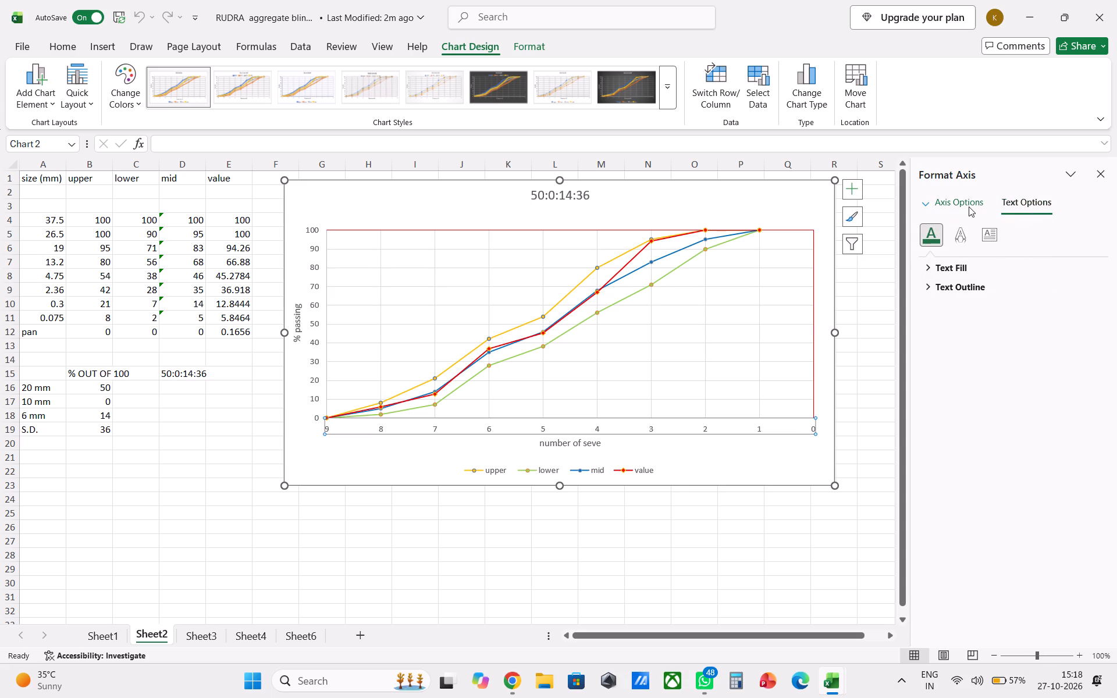
click(969, 206)
click(956, 273)
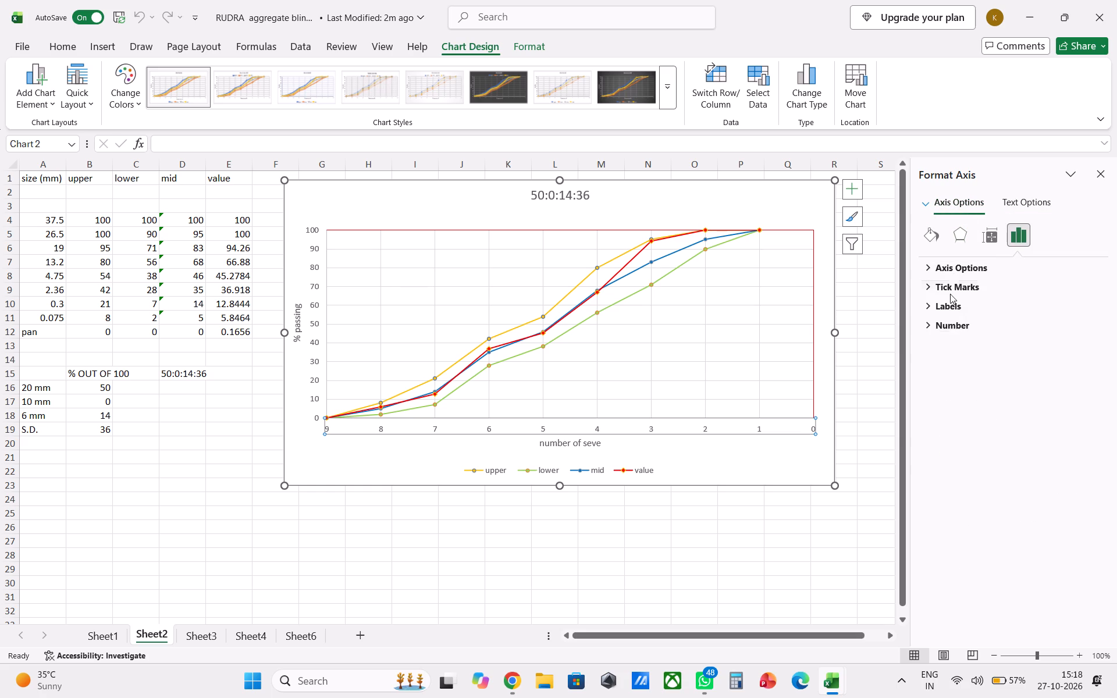
click(955, 319)
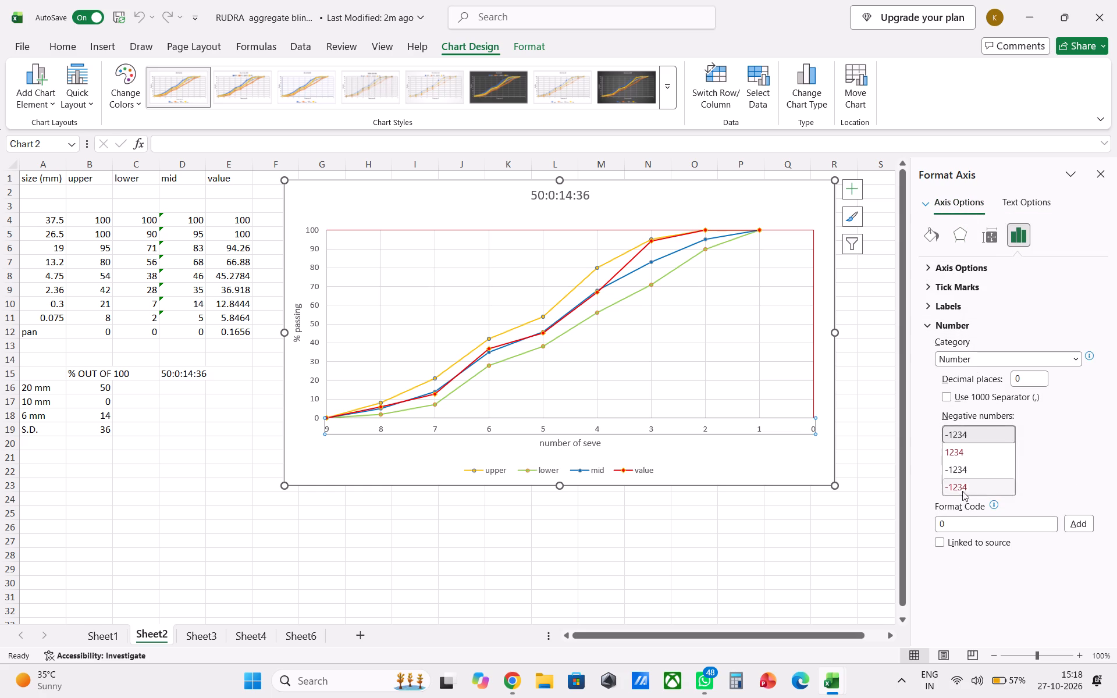
click(999, 334)
click(998, 330)
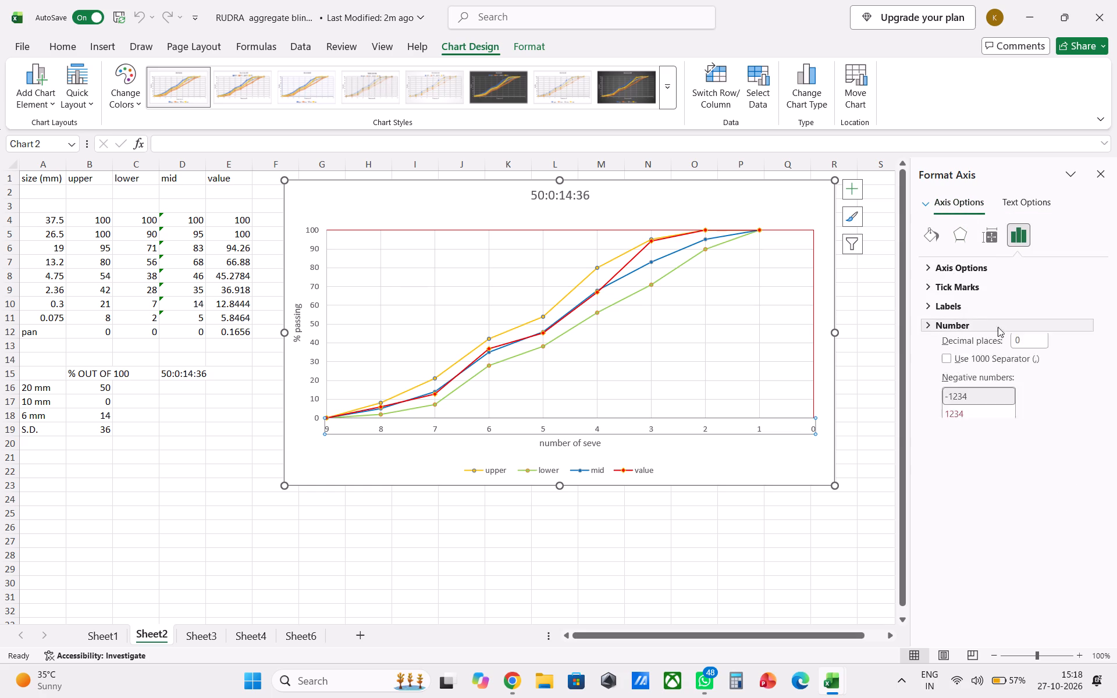
click(996, 295)
click(997, 289)
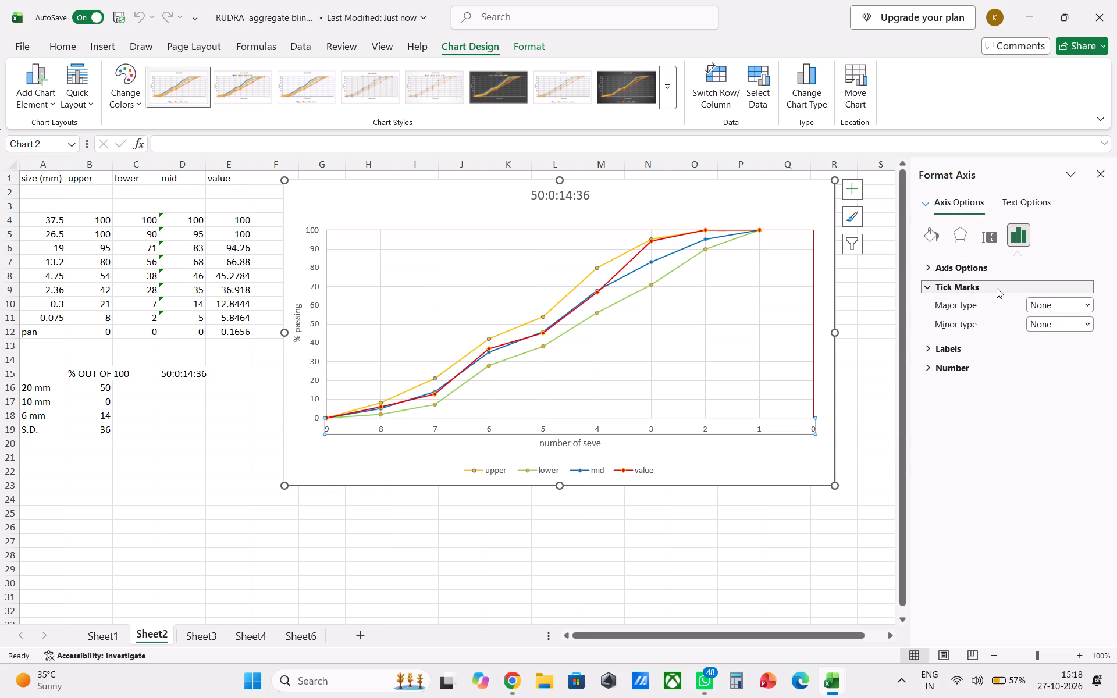
click(997, 288)
Switch the chart's horizontal axis to a logarithmic scale with base 10.
click(995, 274)
click(995, 266)
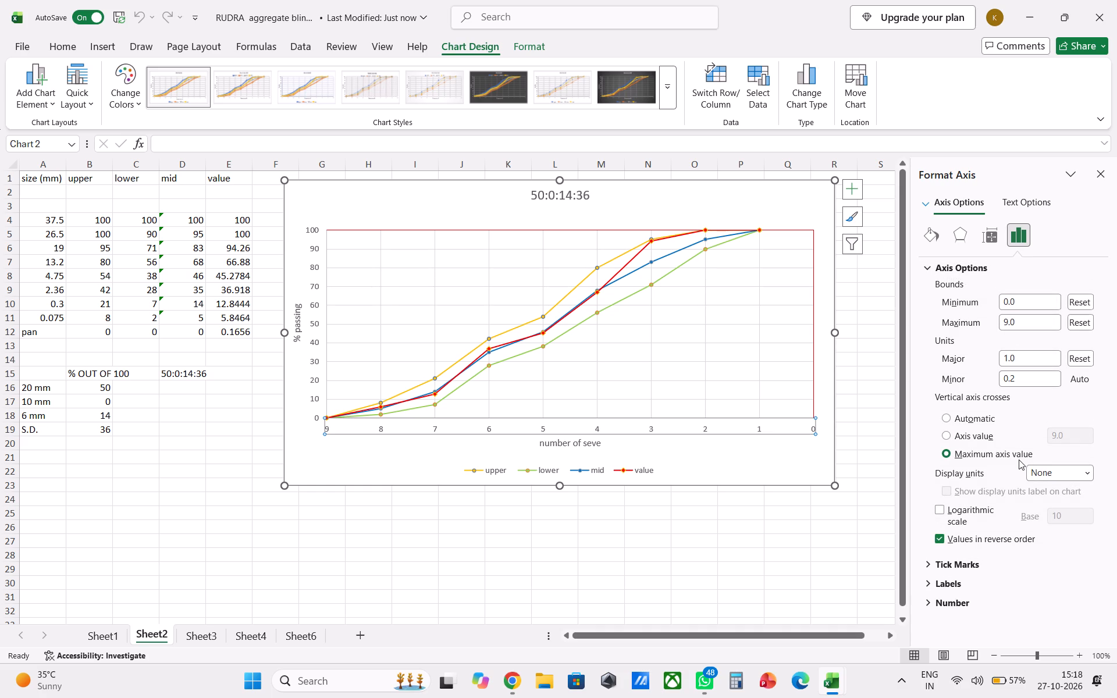
click(941, 512)
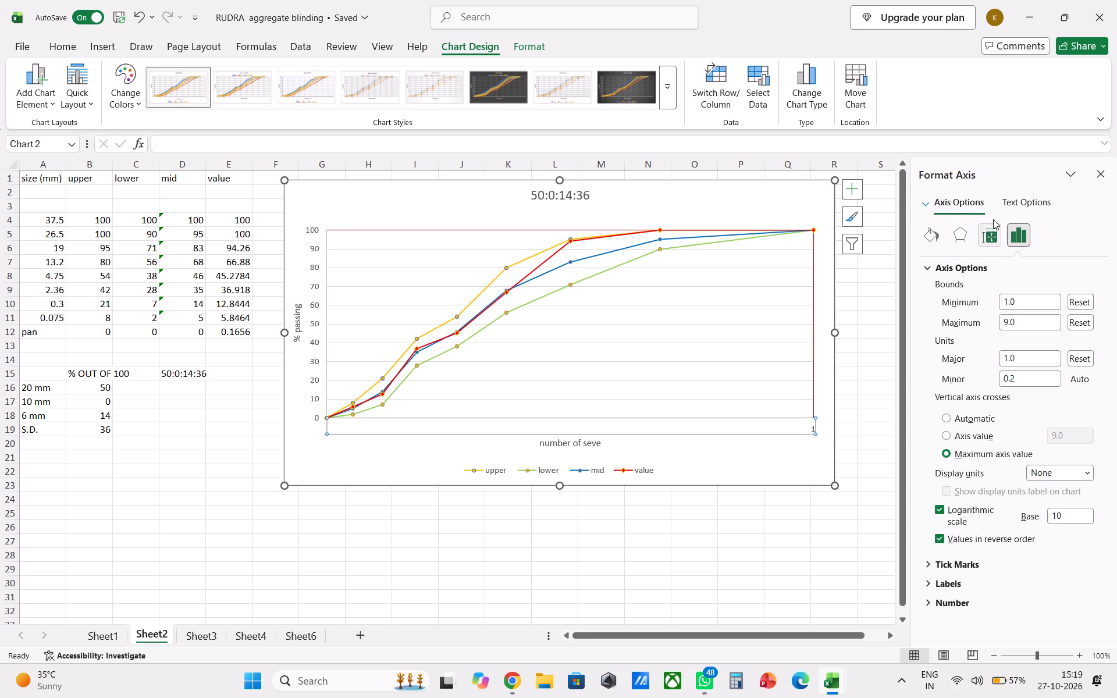
Change the Sheet2 gradation chart to the Scatter with Smooth Lines and Markers type.
click(671, 81)
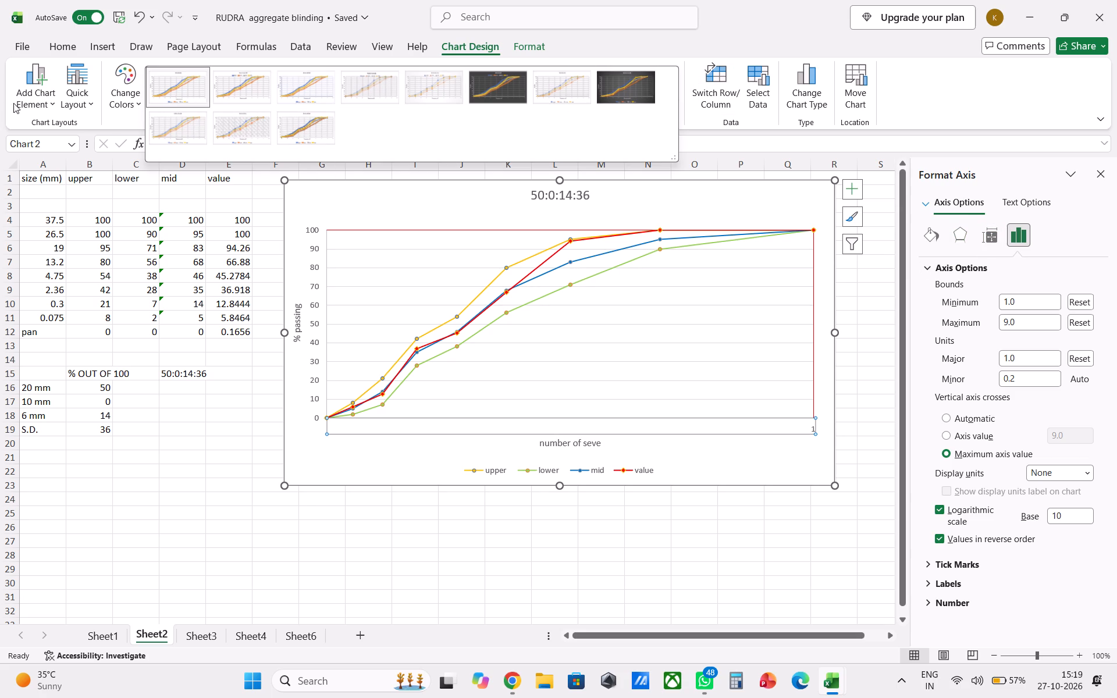
click(806, 131)
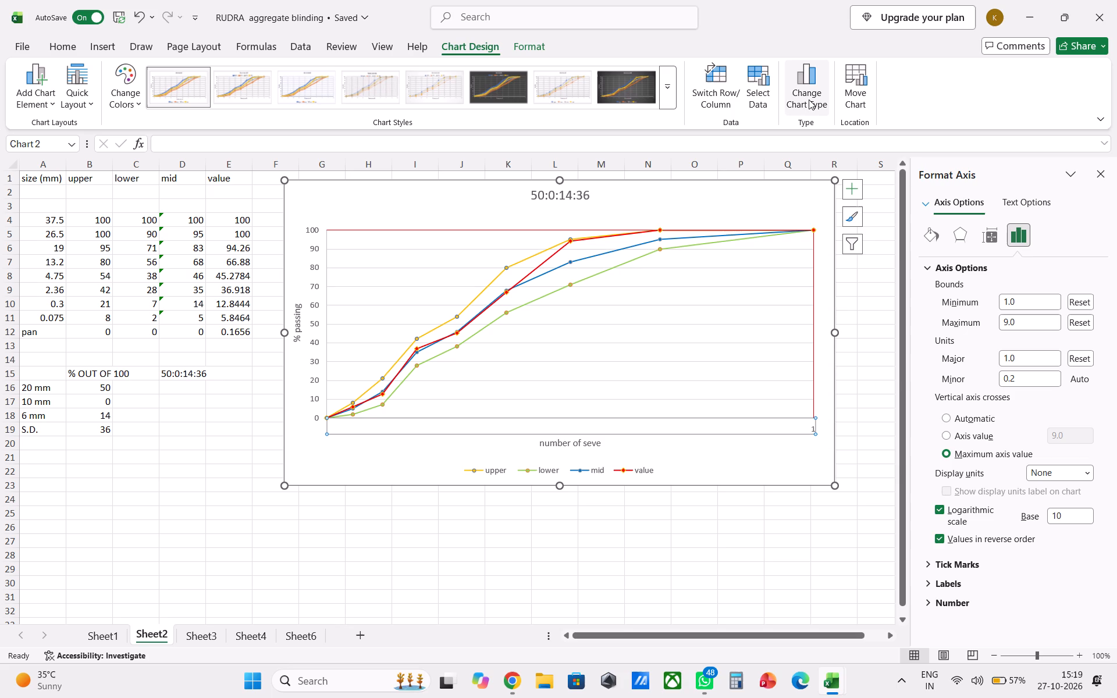
click(809, 99)
drag(657, 127, 737, 119)
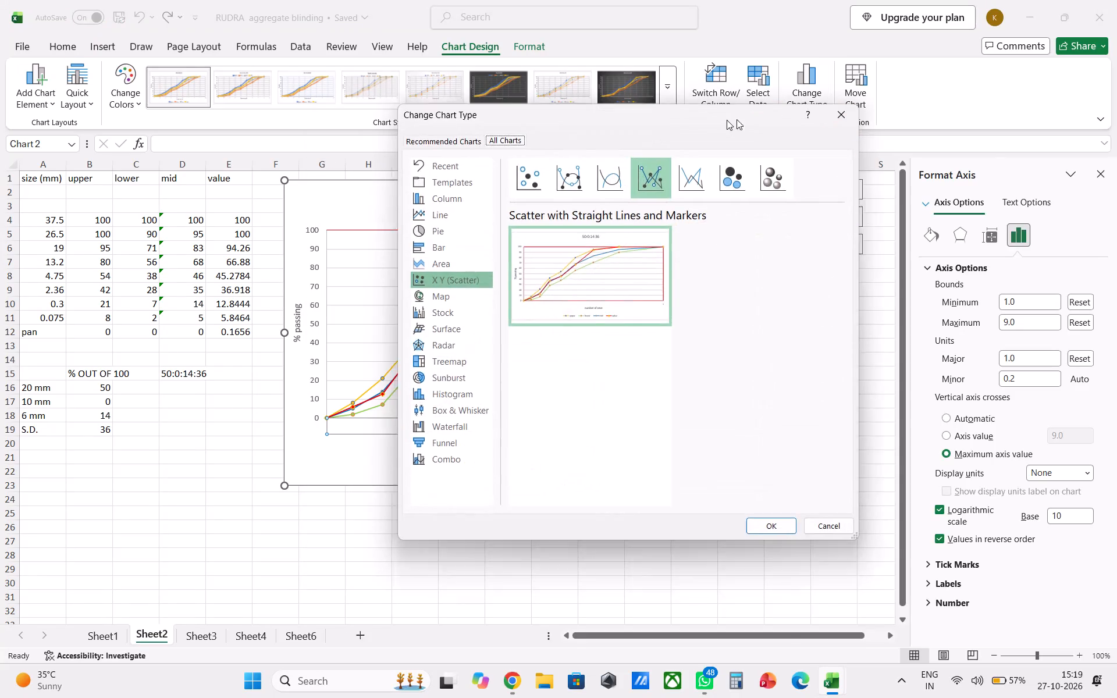
drag(737, 119, 982, 108)
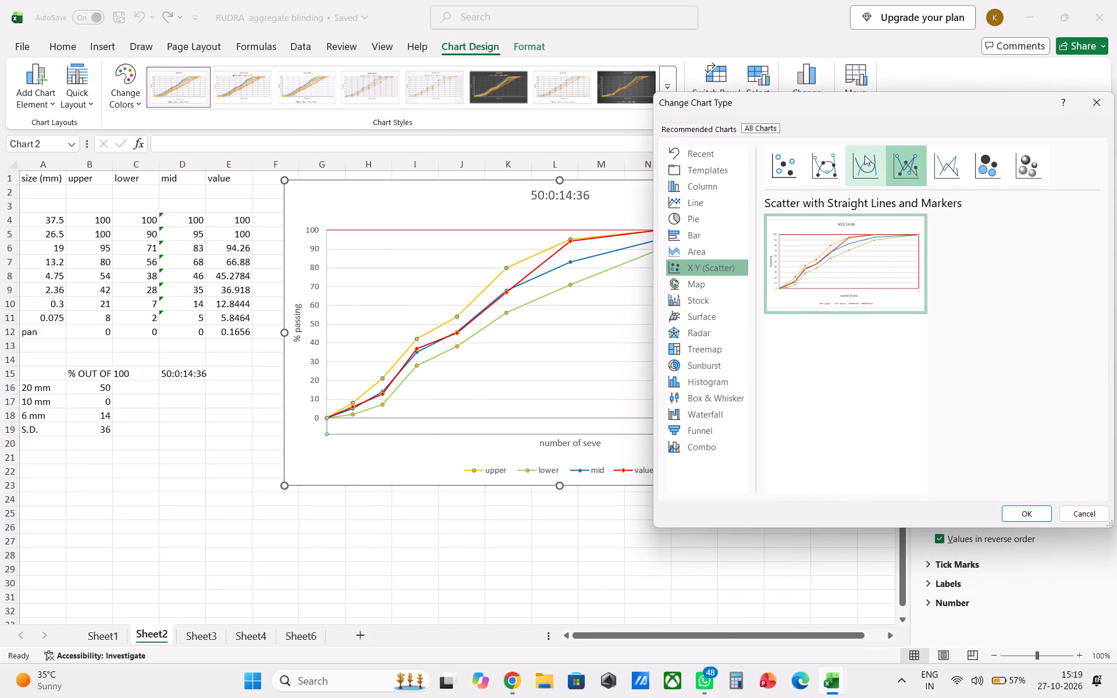
click(865, 155)
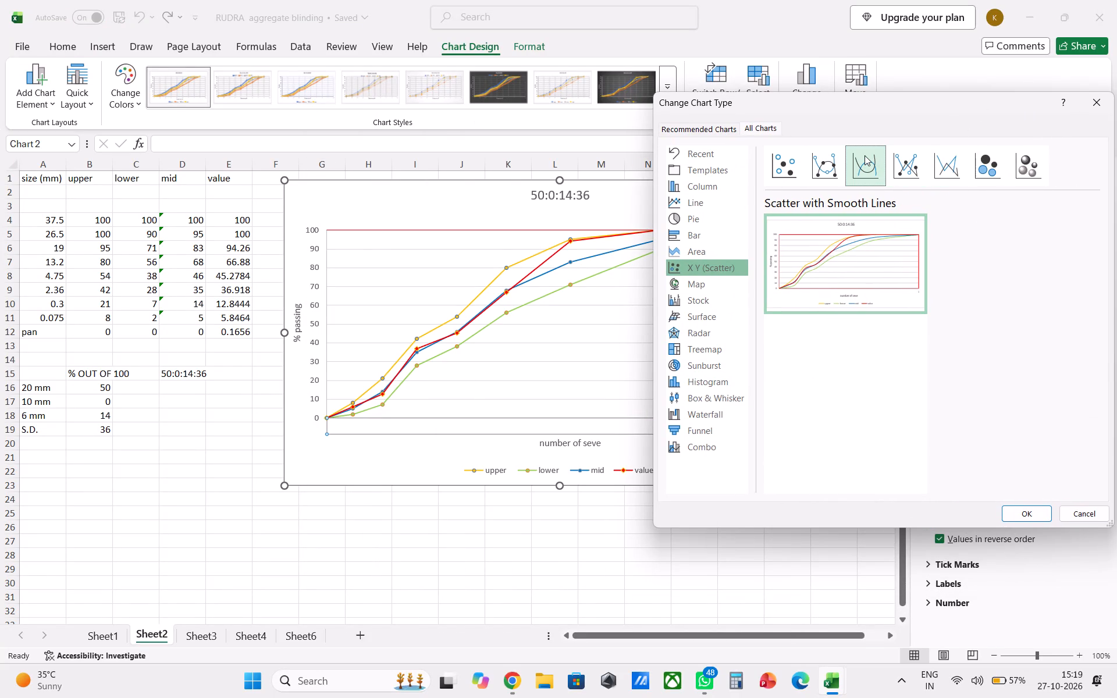
click(837, 166)
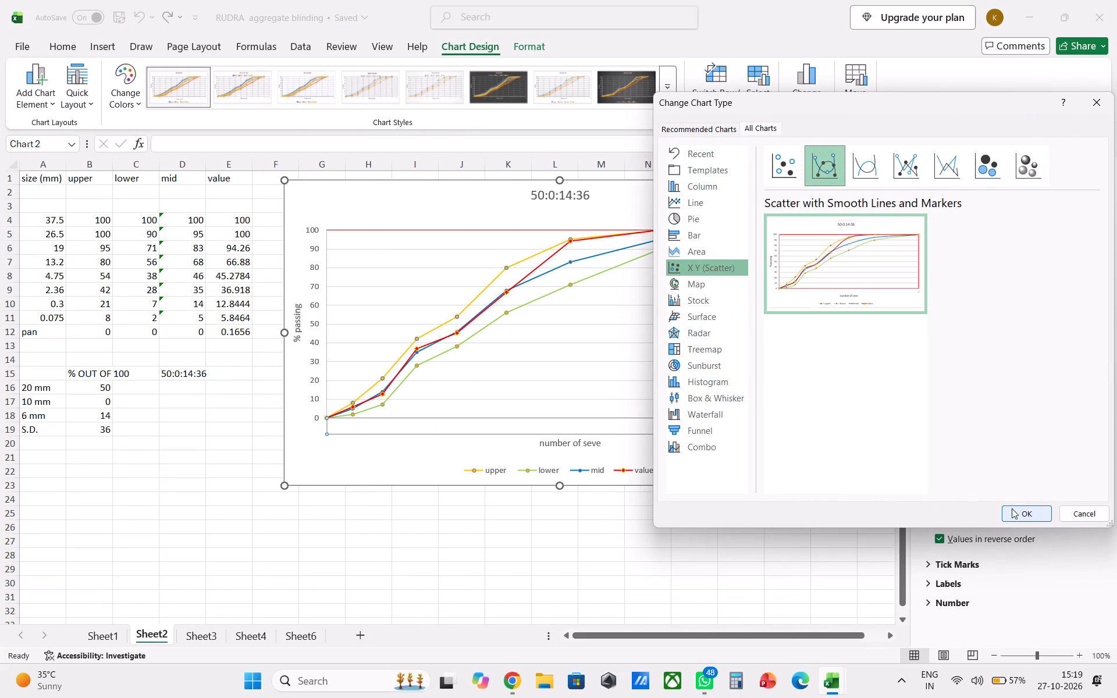
click(1023, 512)
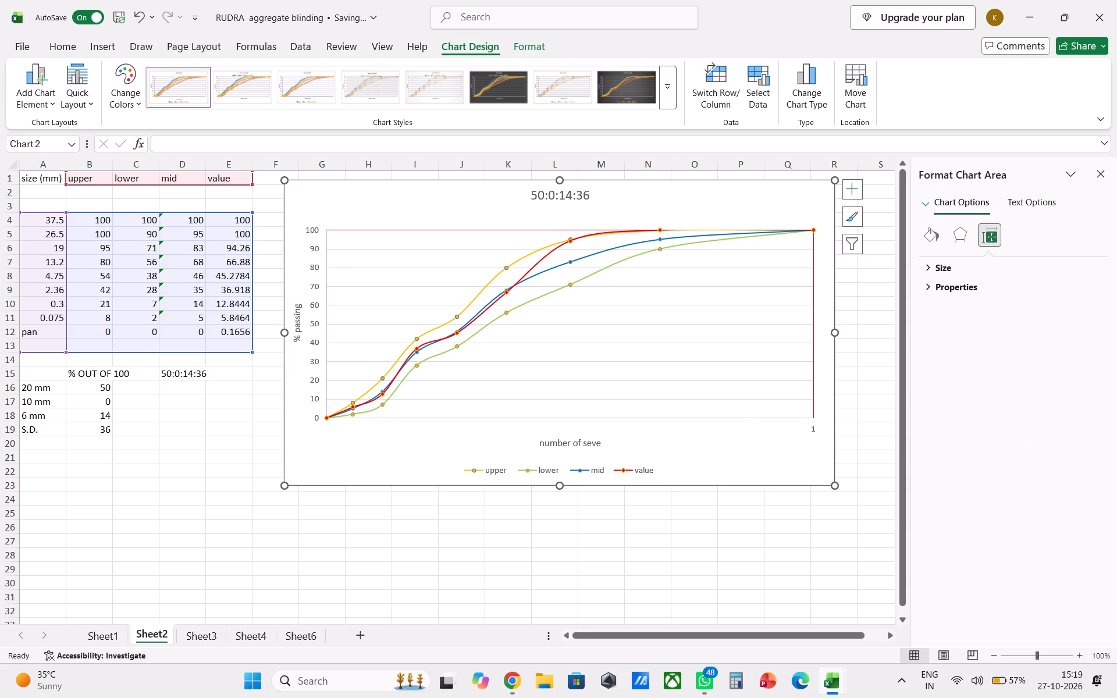
Examine the horizontal "number of seve" axis's alignment, number, label, tick mark and scale options on the Sheet2 gradation chart.
click(813, 428)
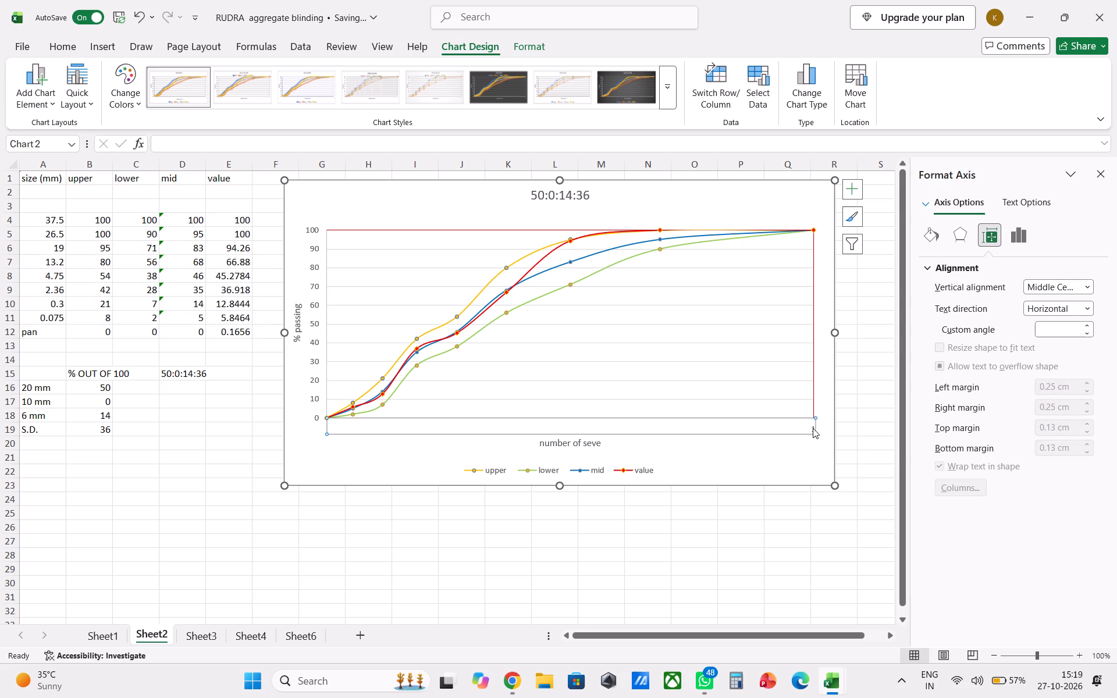
click(931, 232)
click(958, 243)
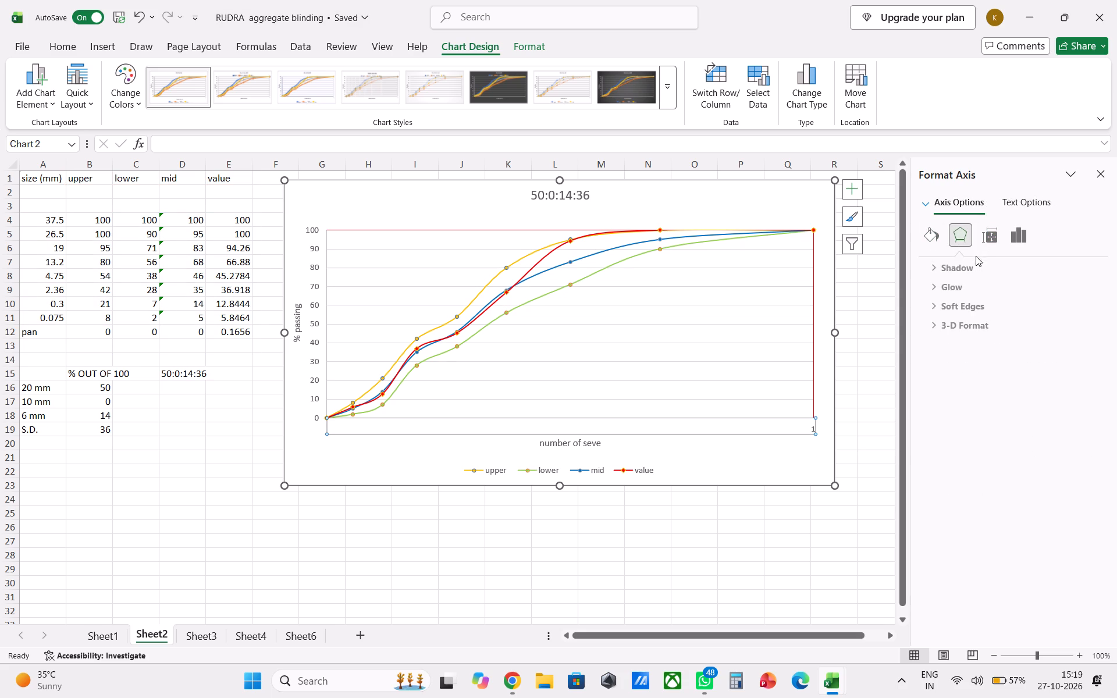
click(997, 241)
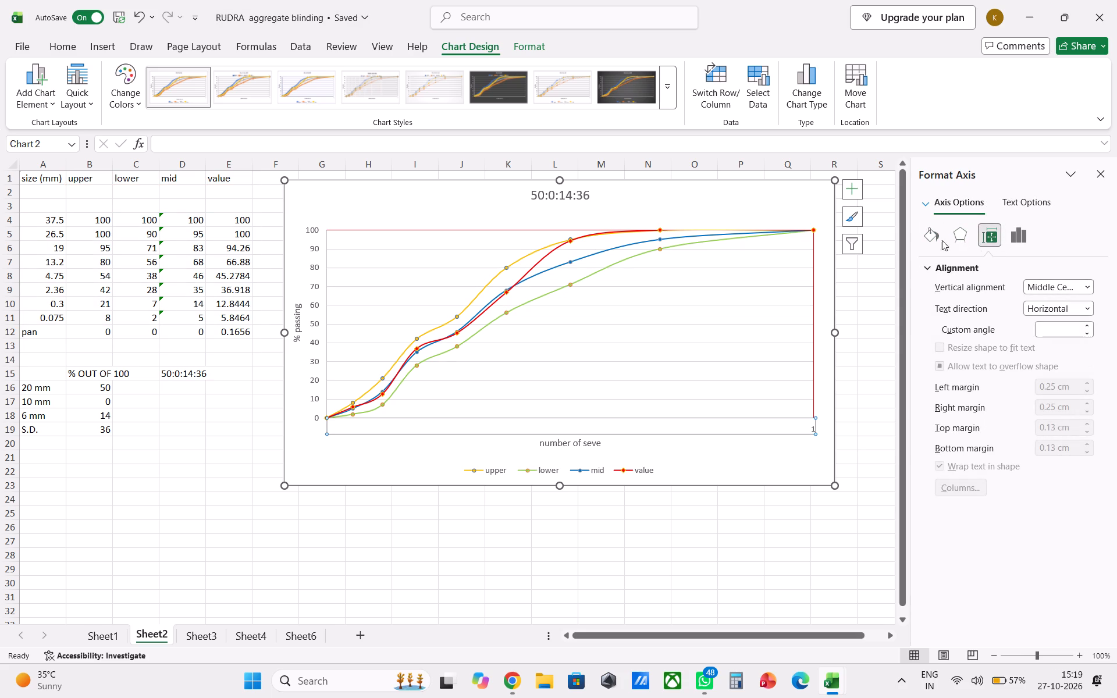
click(1013, 242)
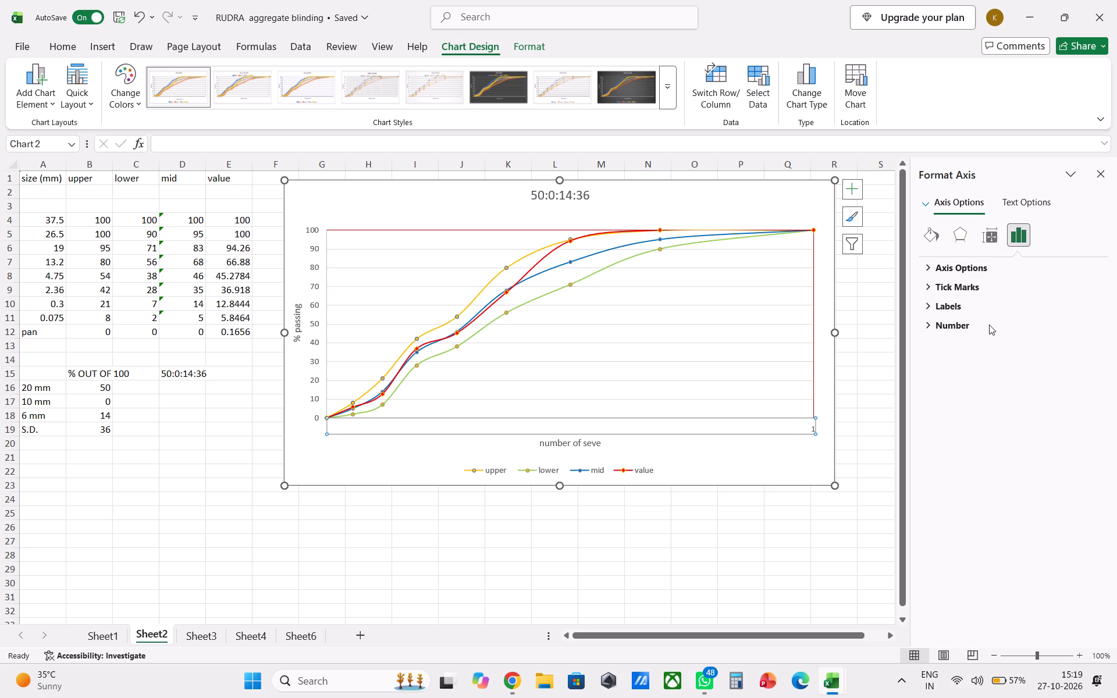
click(989, 327)
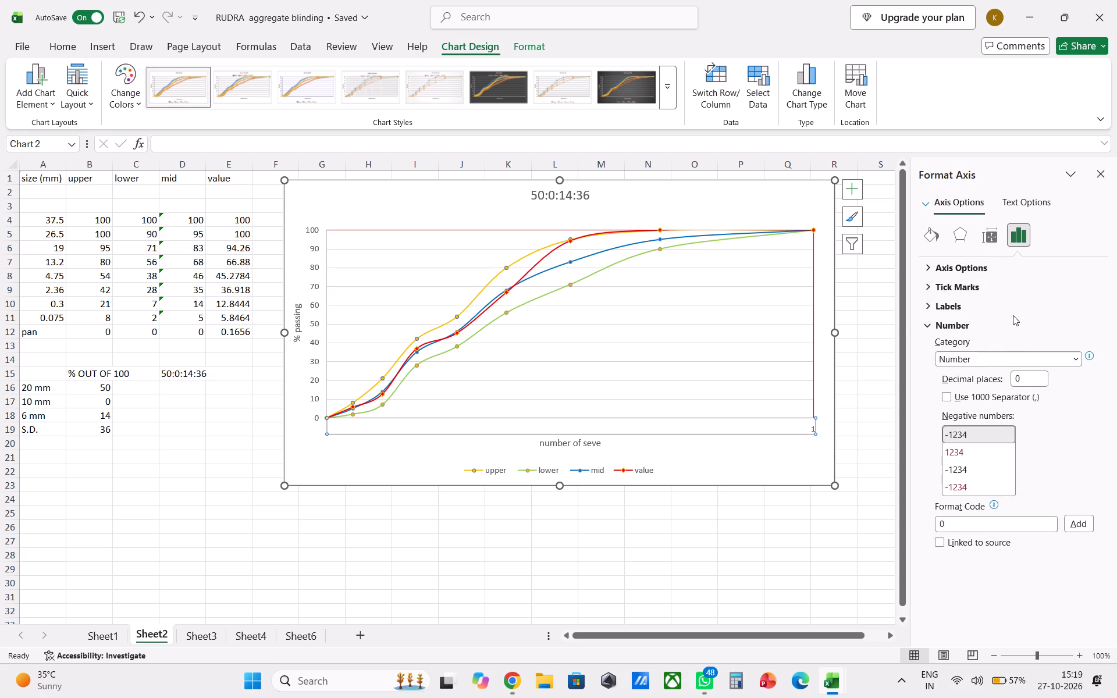
click(1012, 311)
click(1001, 284)
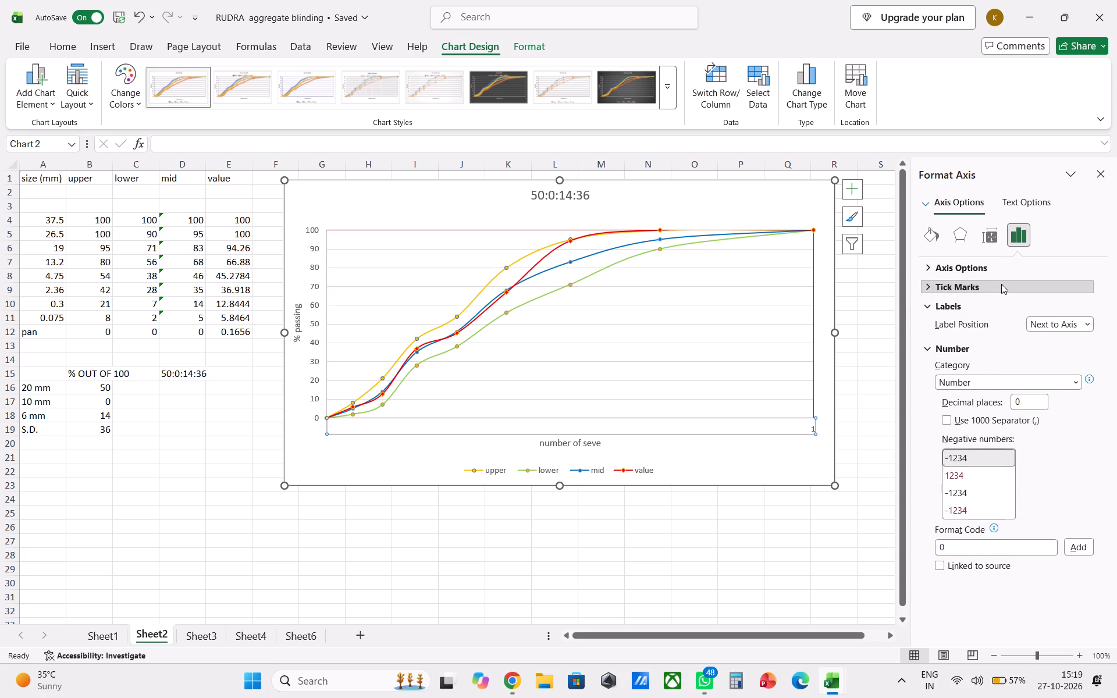
click(1004, 273)
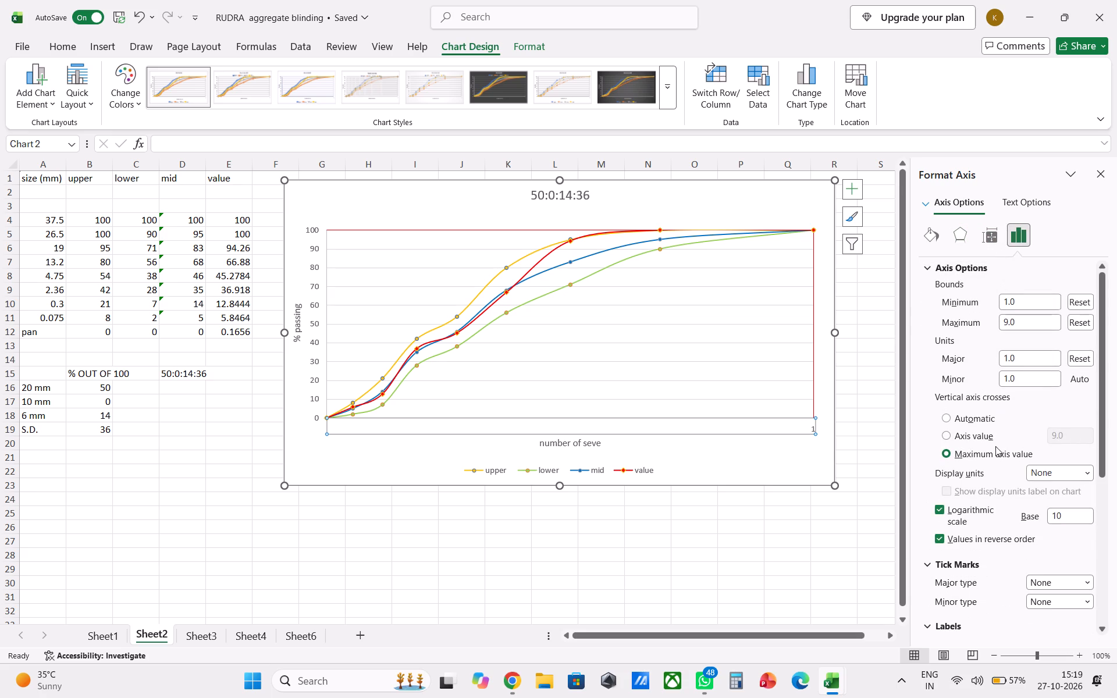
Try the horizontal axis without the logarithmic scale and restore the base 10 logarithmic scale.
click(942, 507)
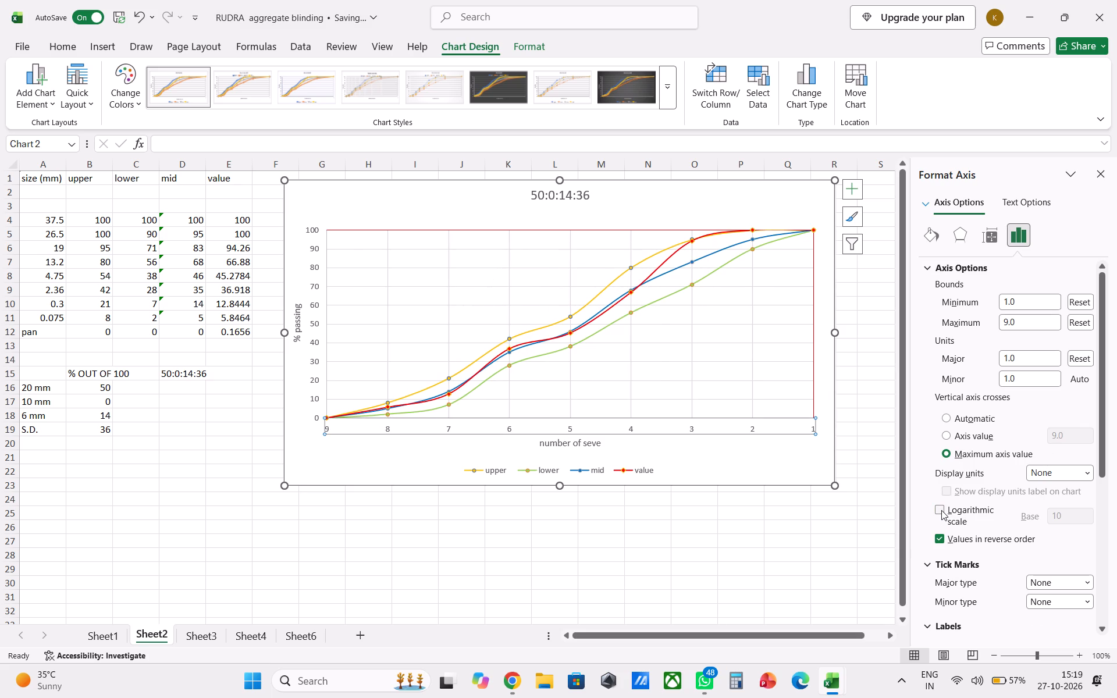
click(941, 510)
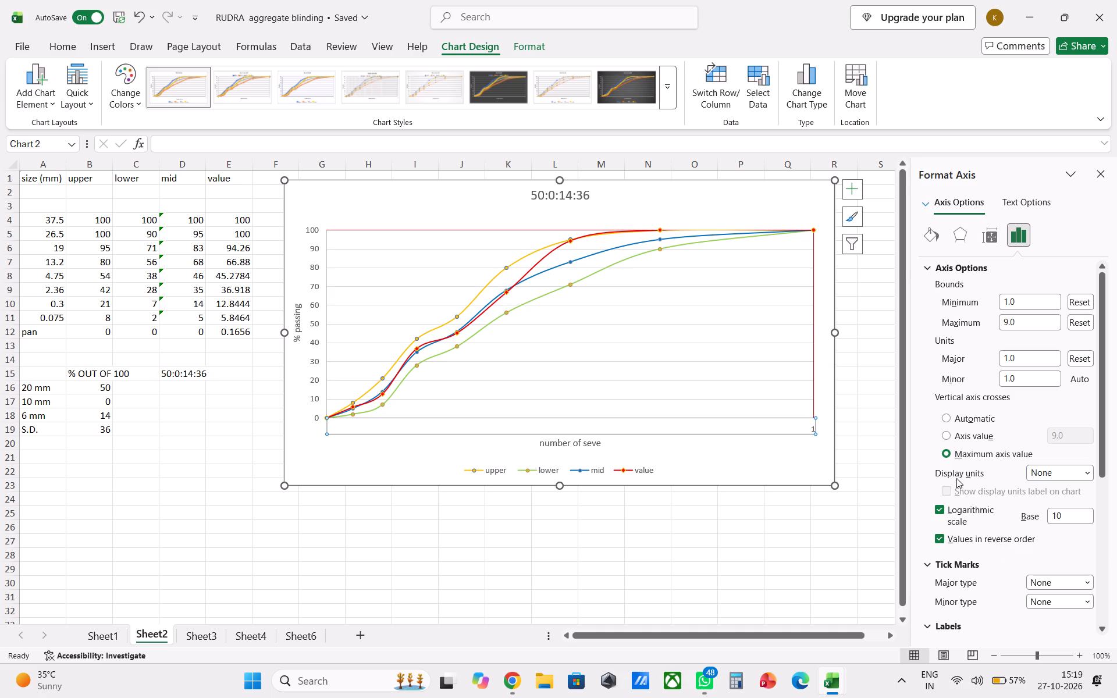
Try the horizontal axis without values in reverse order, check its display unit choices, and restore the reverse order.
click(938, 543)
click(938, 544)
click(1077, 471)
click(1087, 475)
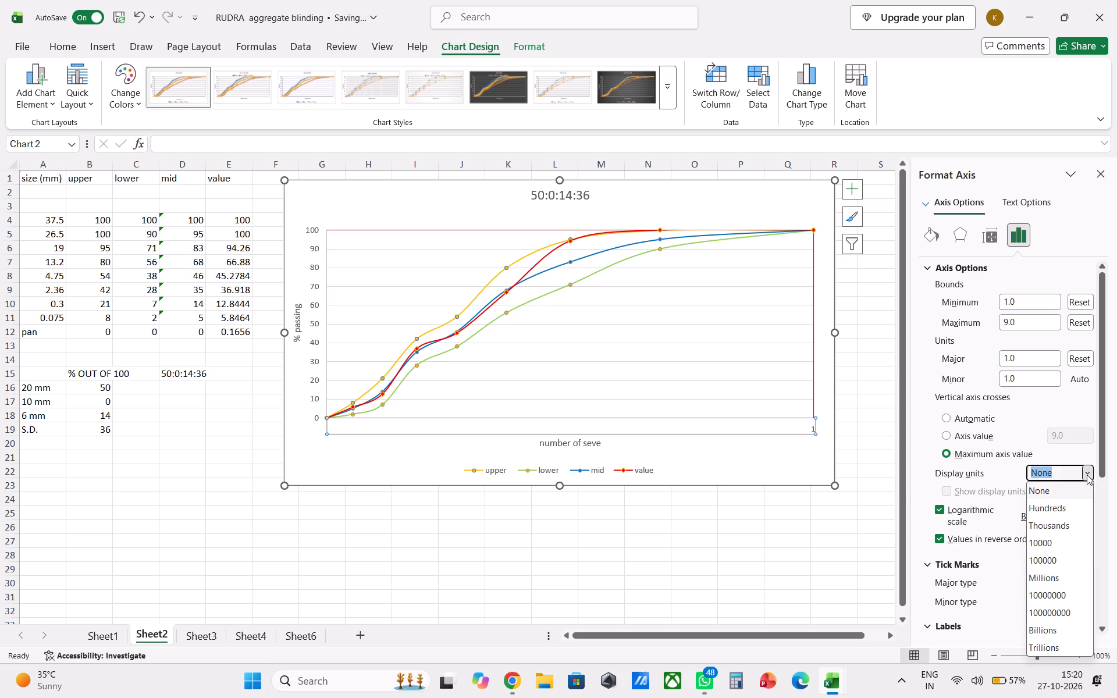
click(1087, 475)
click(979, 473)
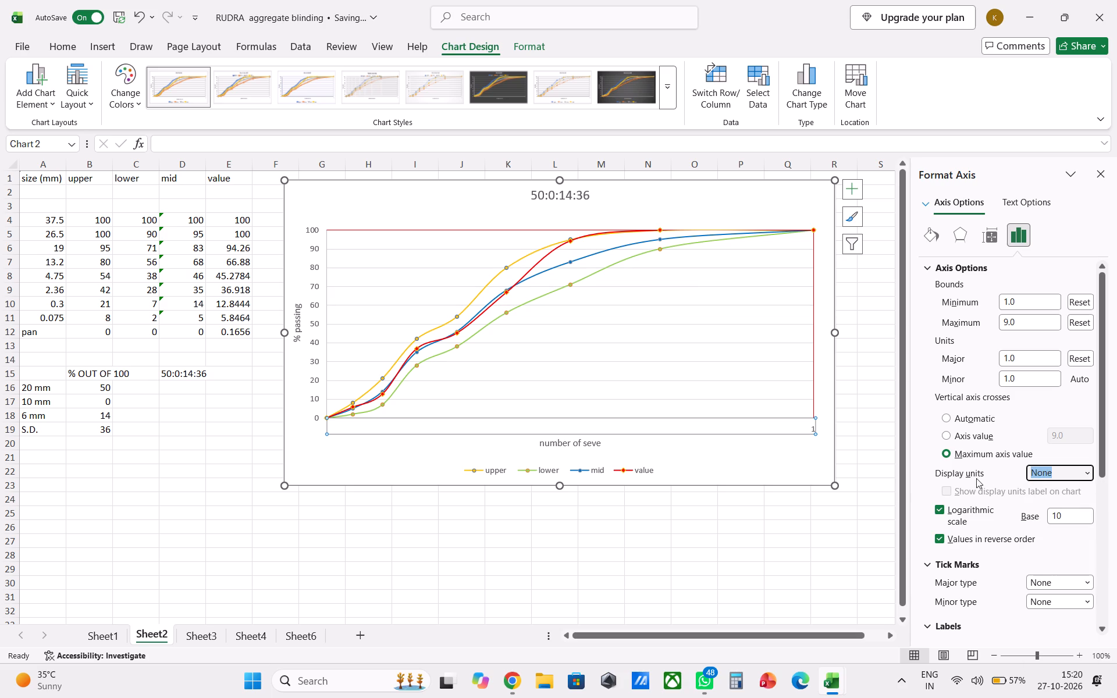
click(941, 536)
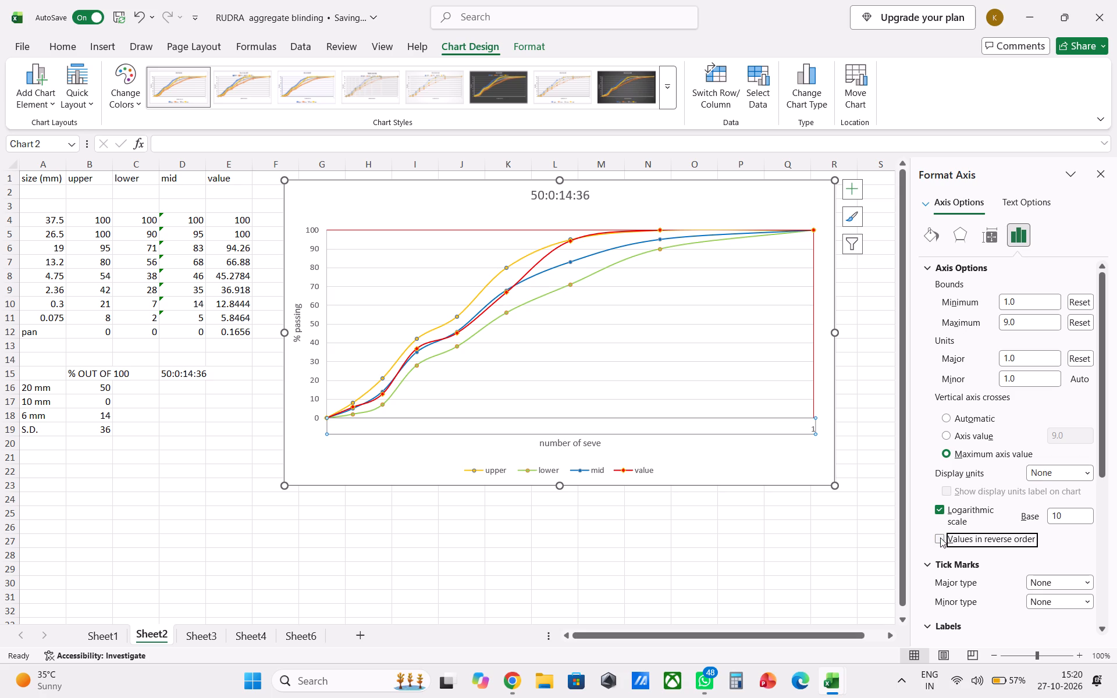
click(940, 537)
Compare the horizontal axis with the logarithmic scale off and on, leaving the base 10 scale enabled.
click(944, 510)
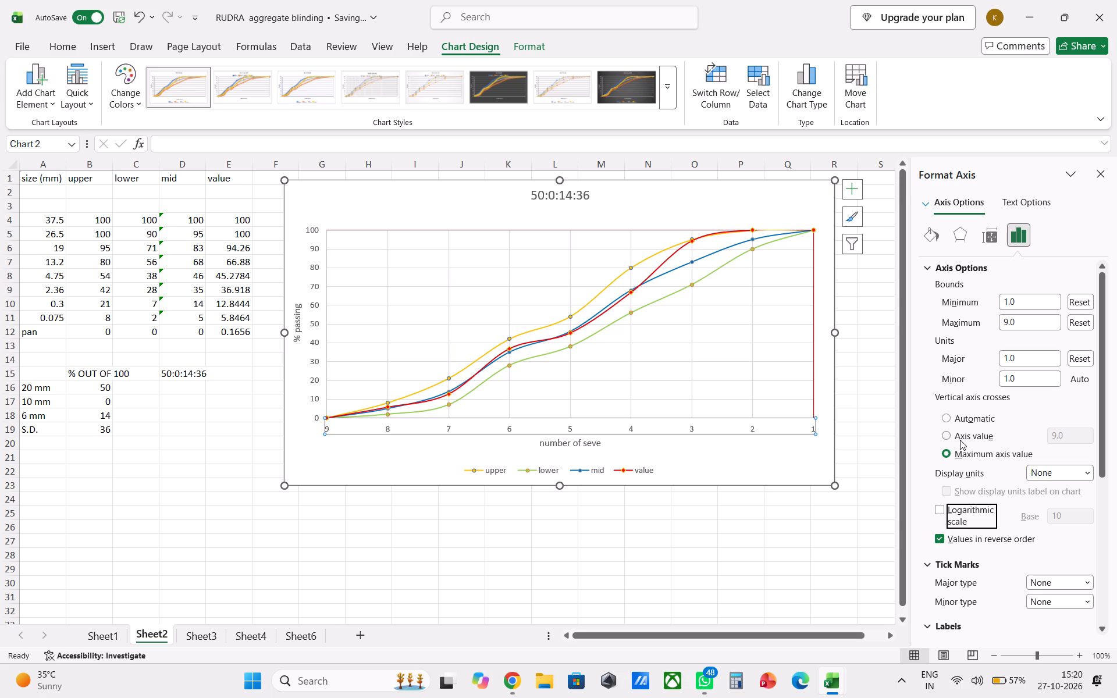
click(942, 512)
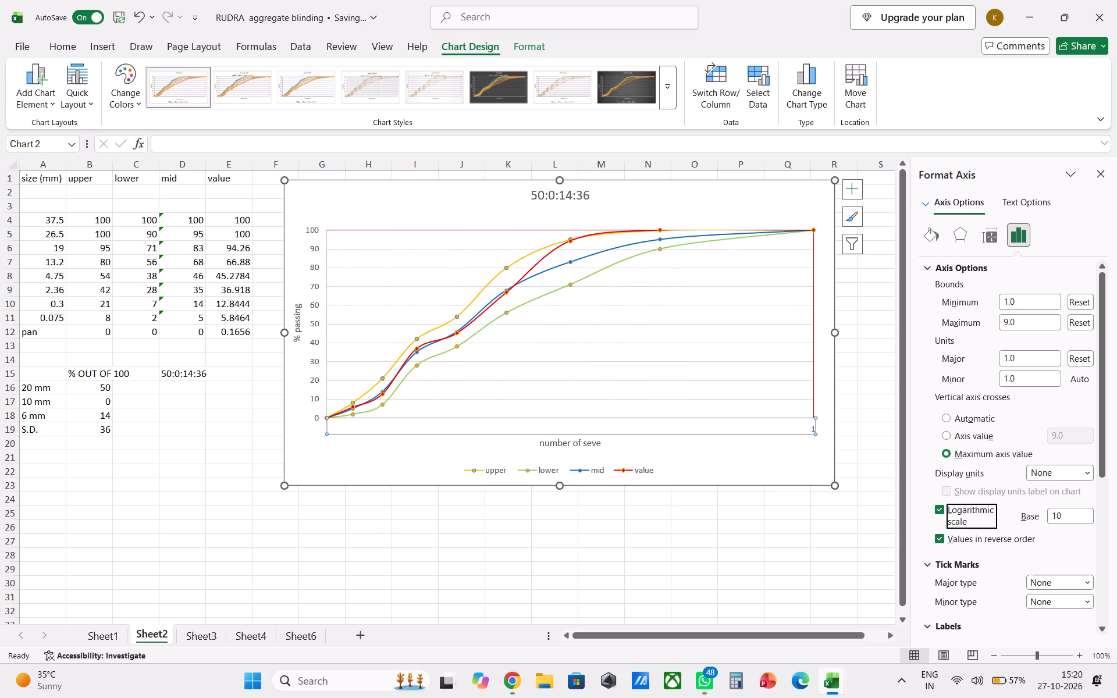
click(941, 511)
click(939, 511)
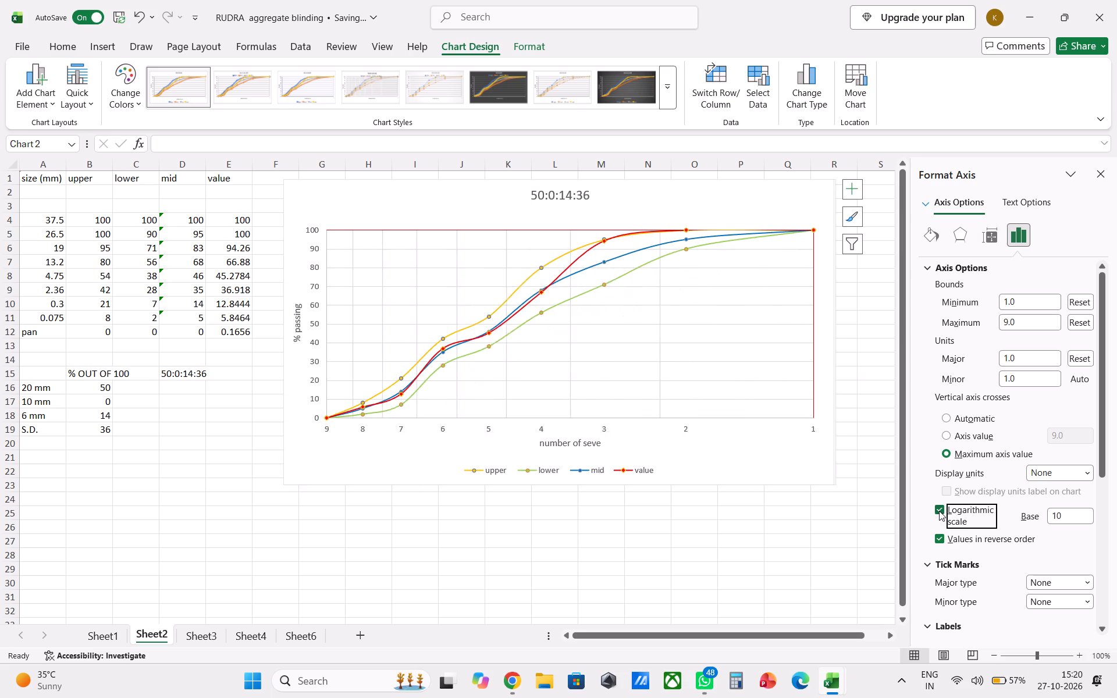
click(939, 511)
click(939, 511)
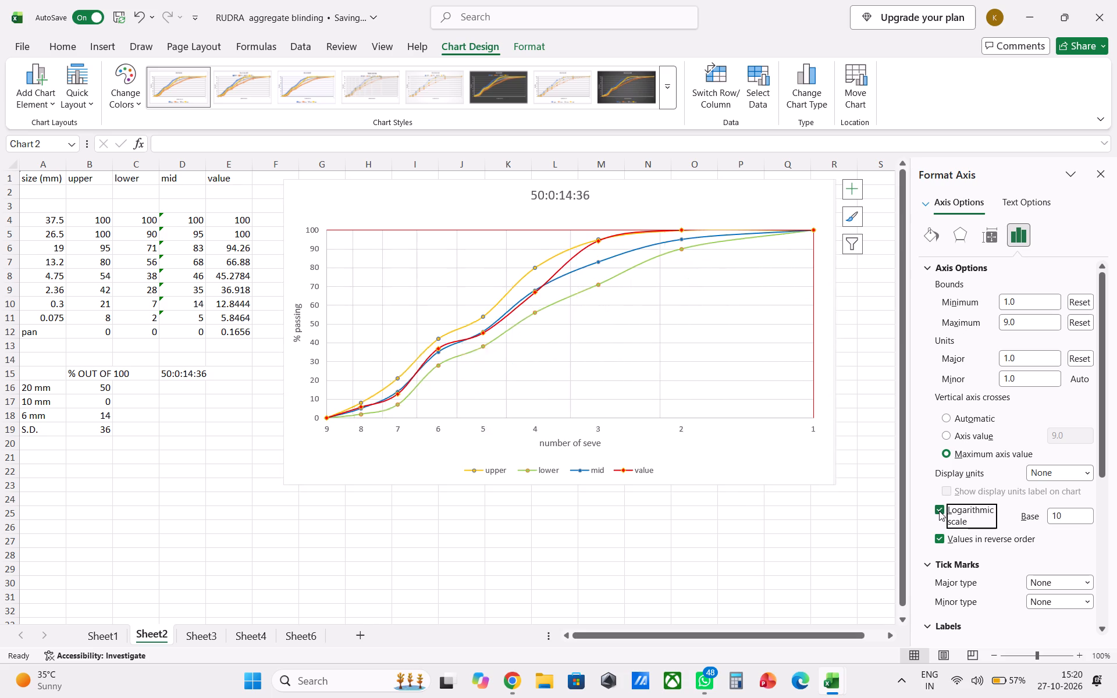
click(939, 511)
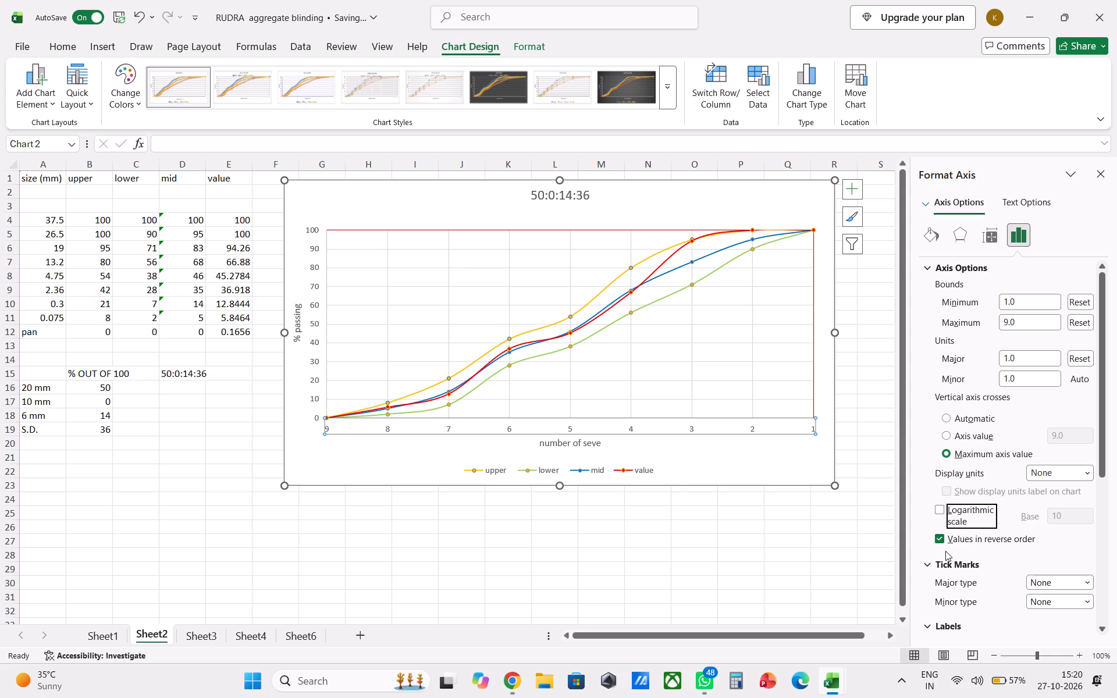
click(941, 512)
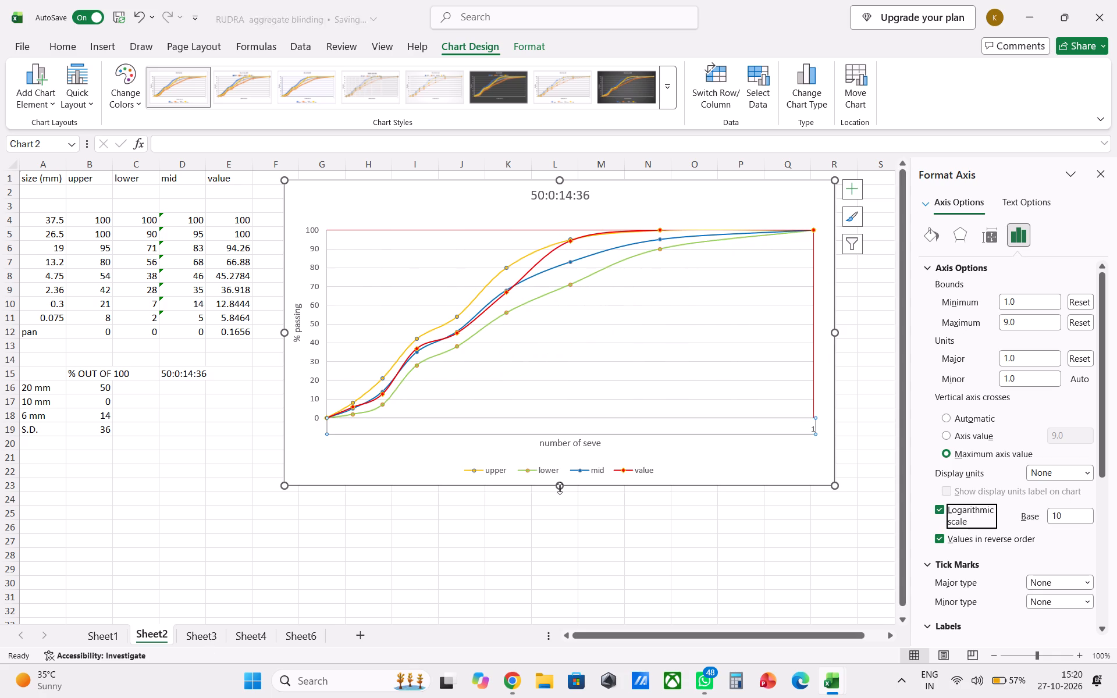
Check which chart elements are enabled for the gradation chart, including the primary horizontal and vertical axis titles.
click(789, 471)
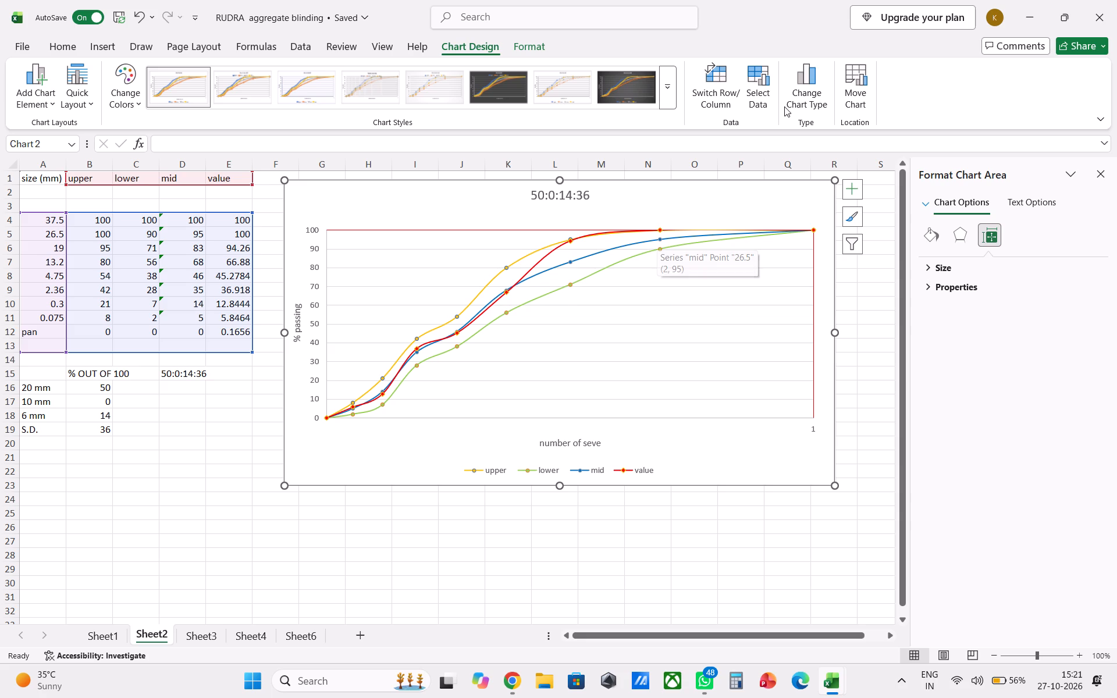
click(848, 187)
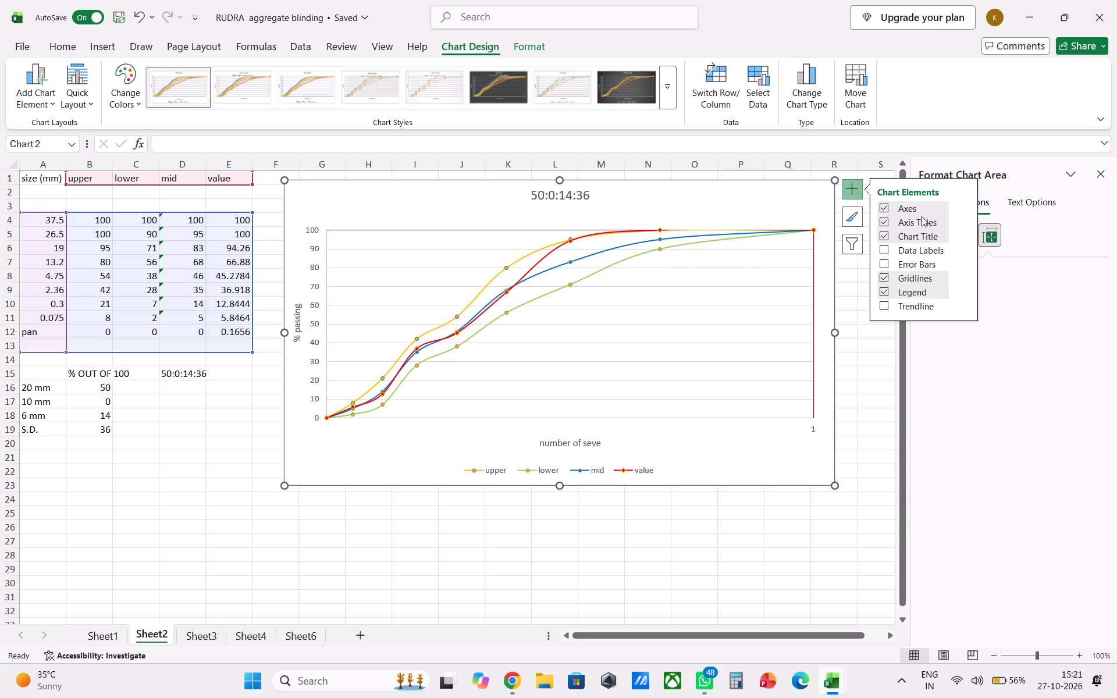
click(955, 222)
drag(955, 222, 988, 246)
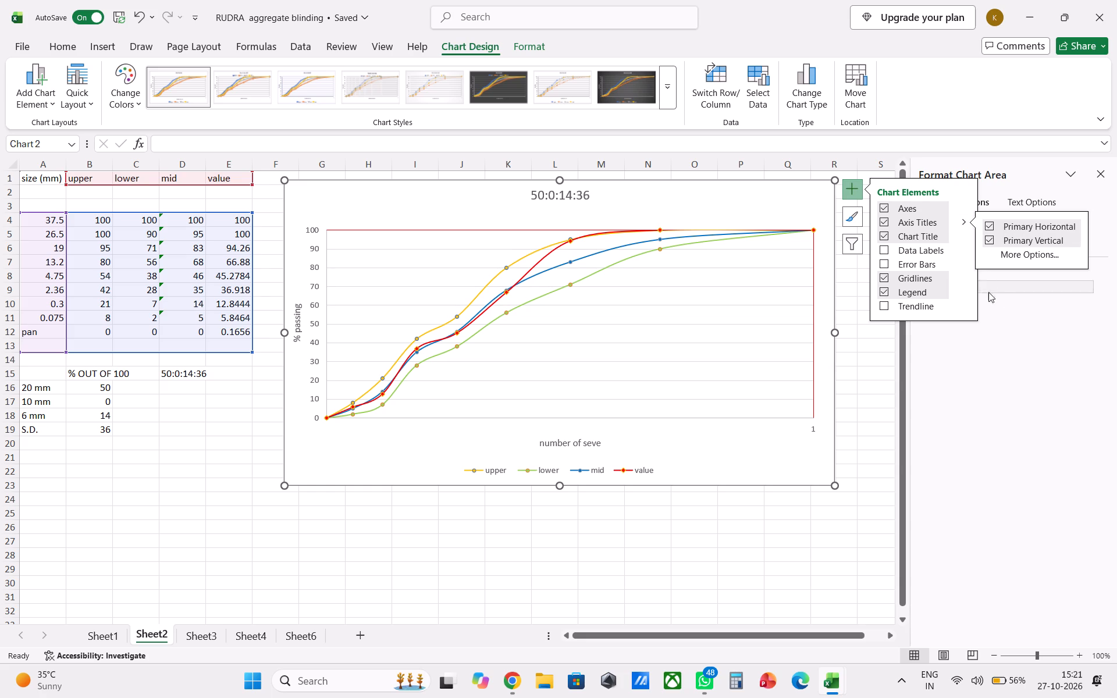
drag(935, 325, 920, 324)
click(1077, 364)
click(1066, 348)
click(853, 188)
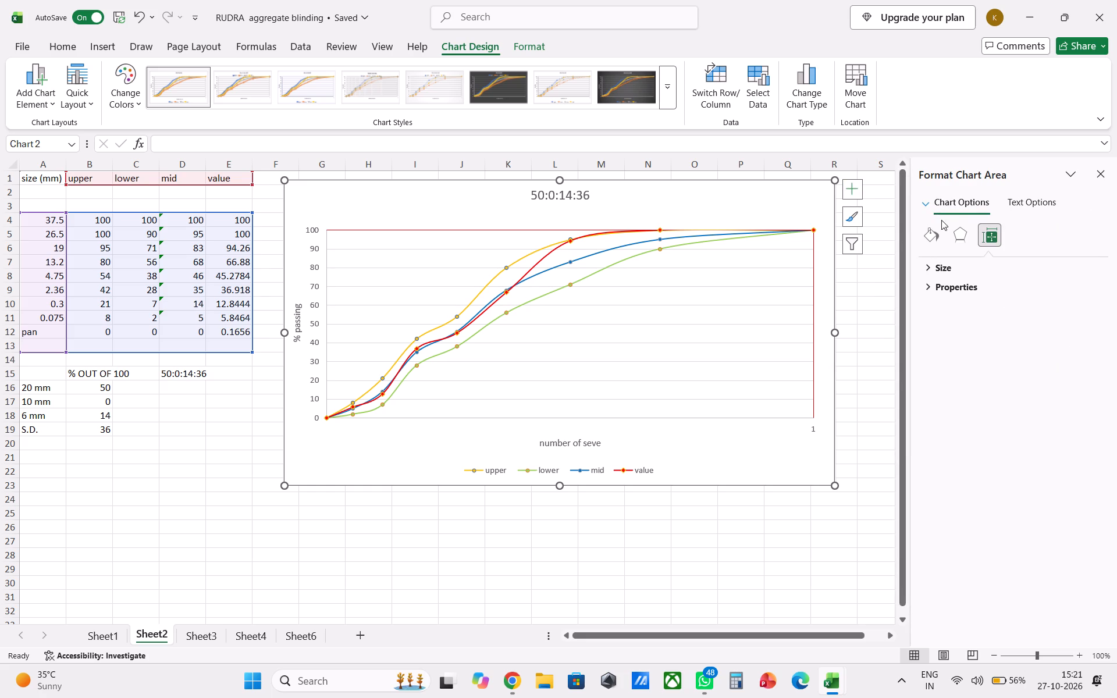
Look through the chart area's formatting options, including effects, size, properties, text, fill and border.
click(958, 230)
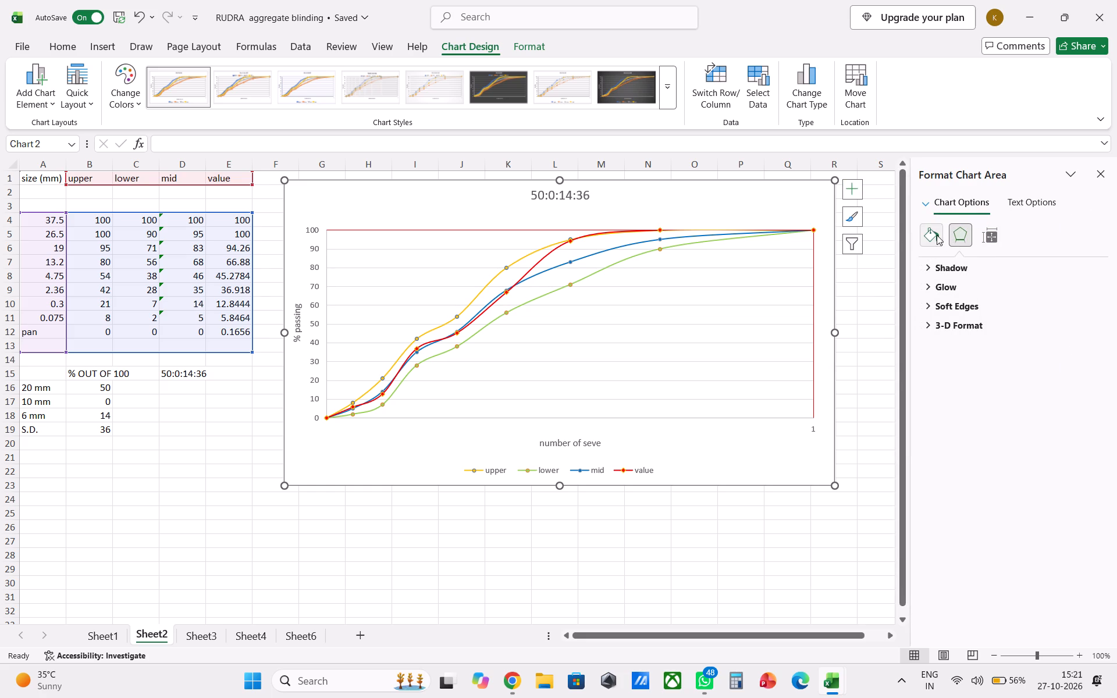
click(1001, 238)
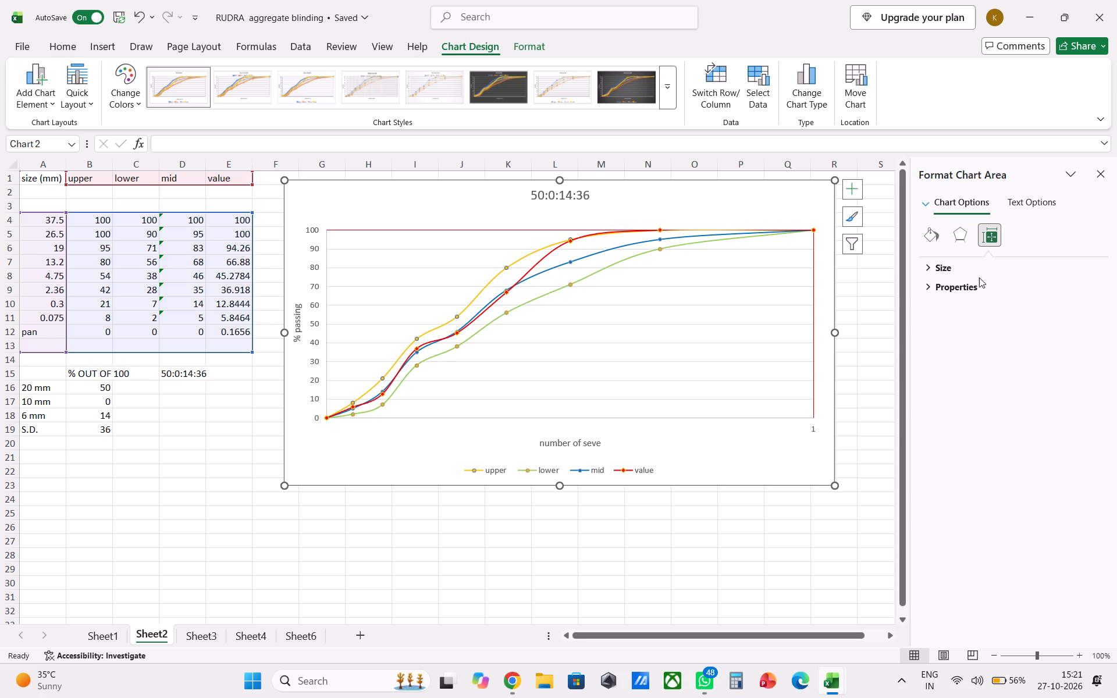
click(979, 284)
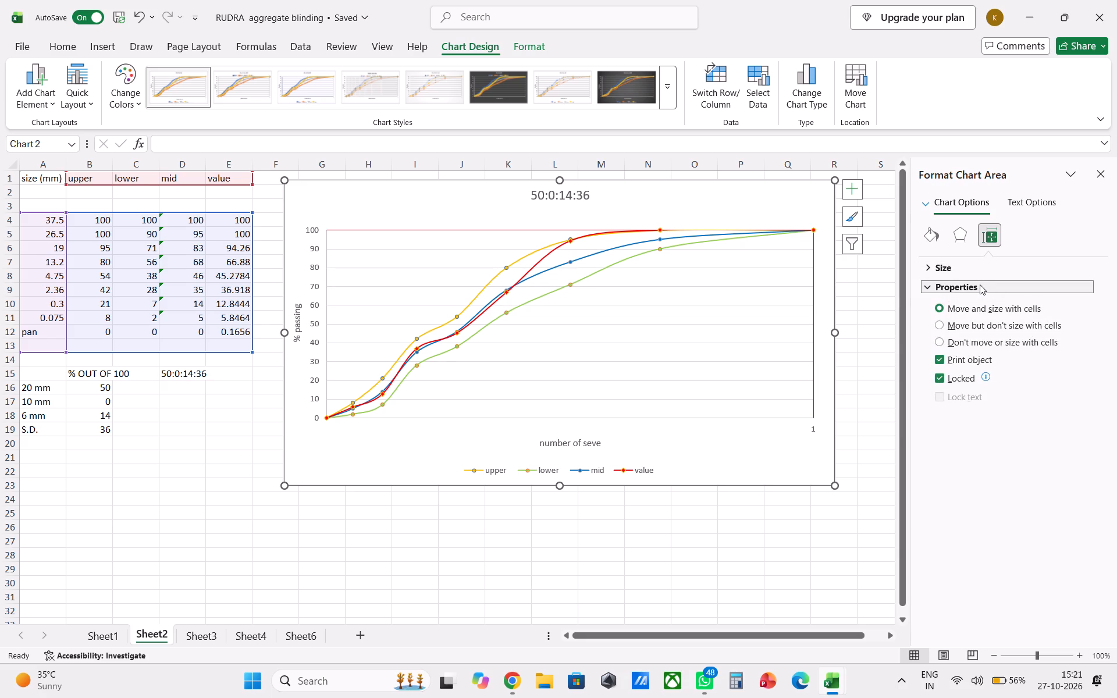
click(1024, 199)
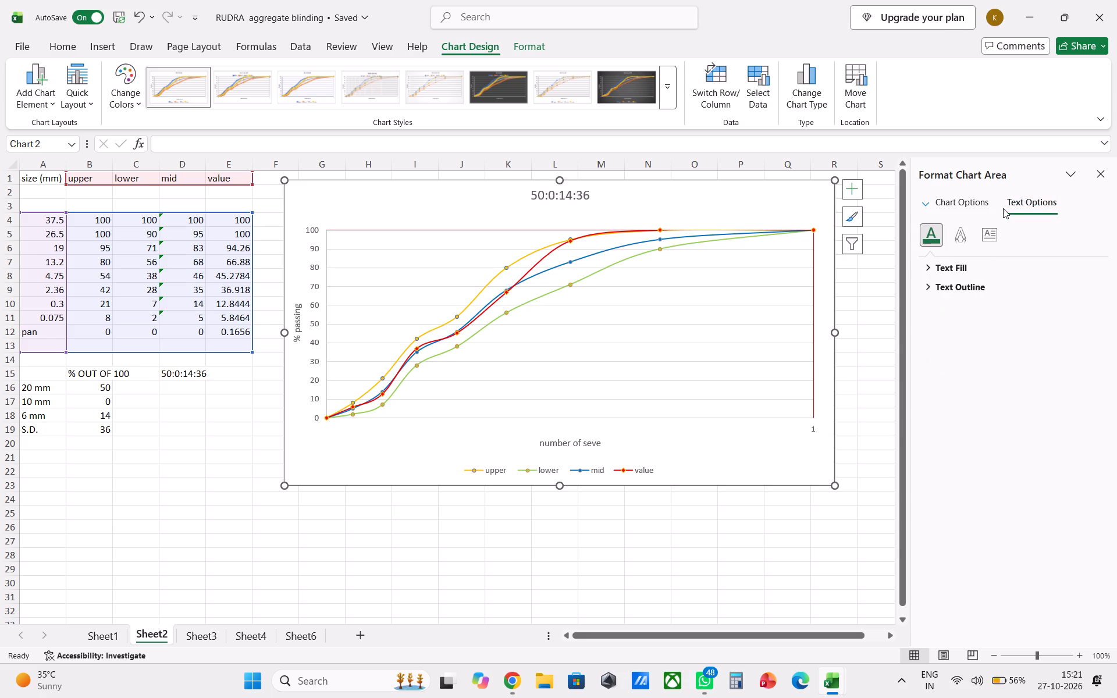
click(941, 205)
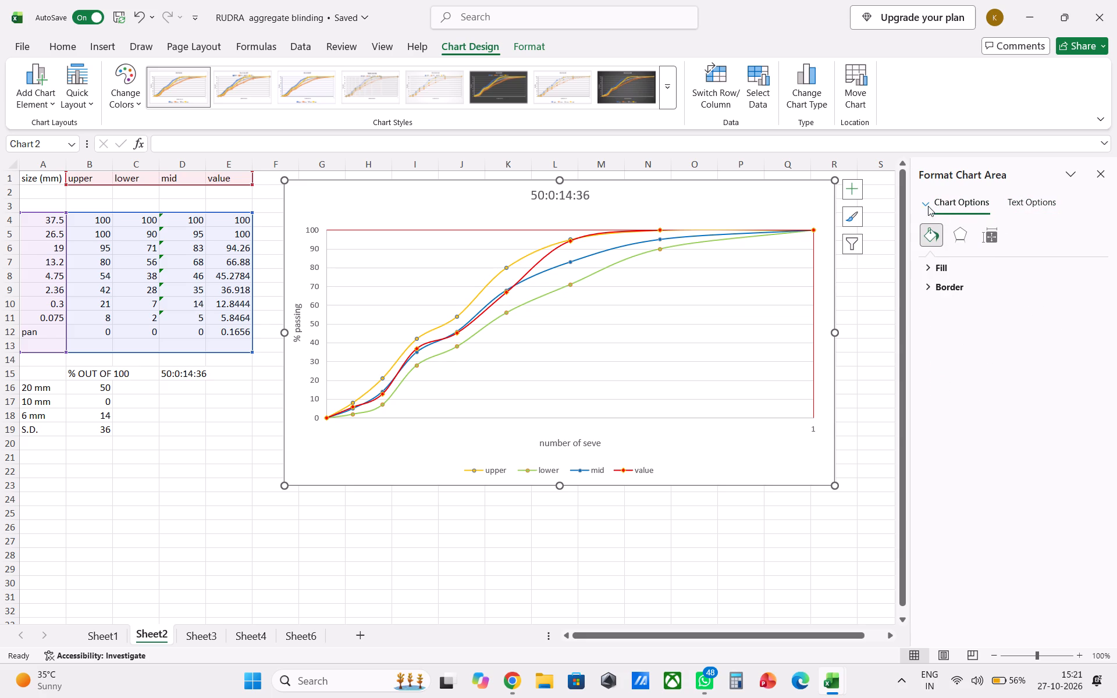
click(932, 244)
click(962, 240)
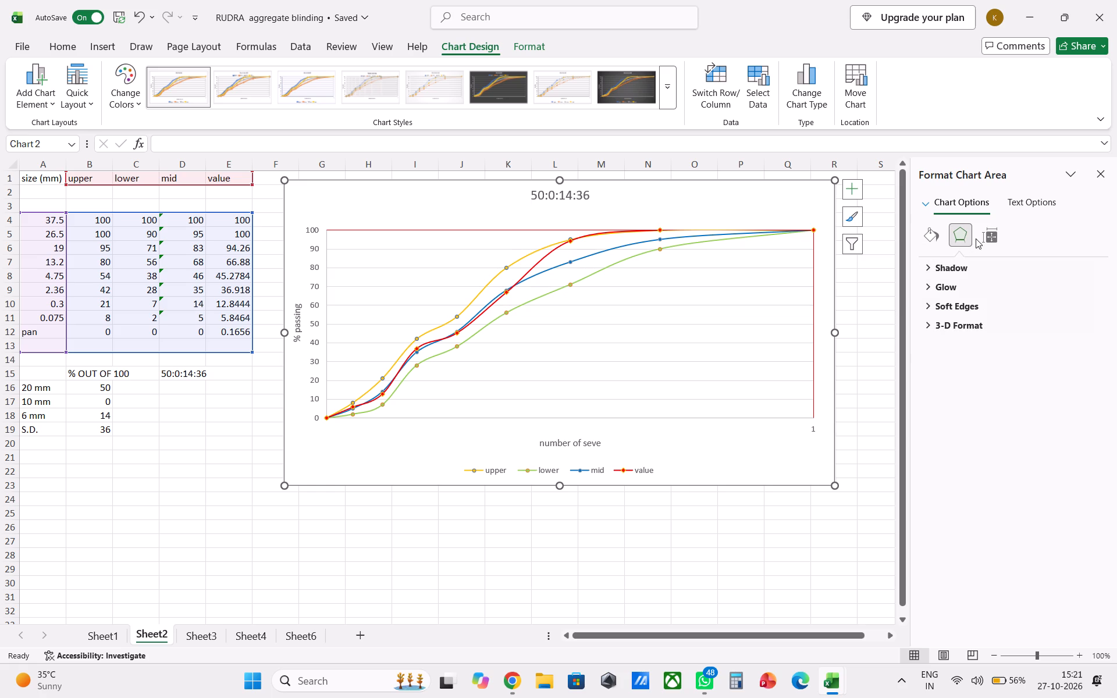
click(981, 238)
click(955, 233)
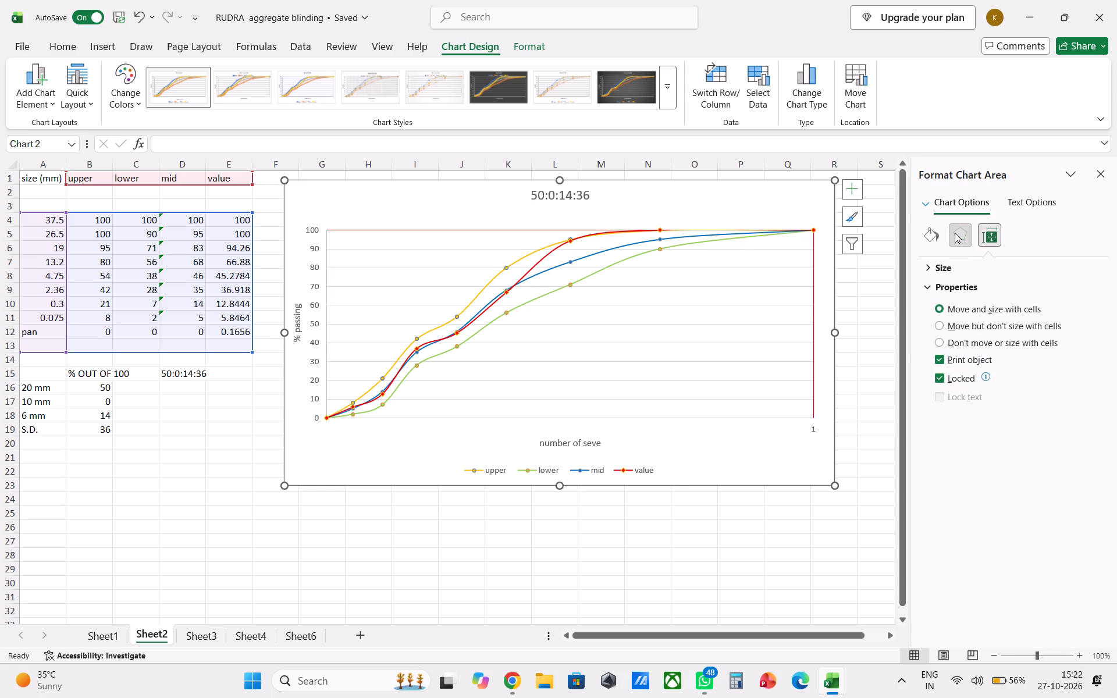
Check the horizontal axis's alignment settings and its label position choices, keeping the labels next to the axis.
double_click(563, 435)
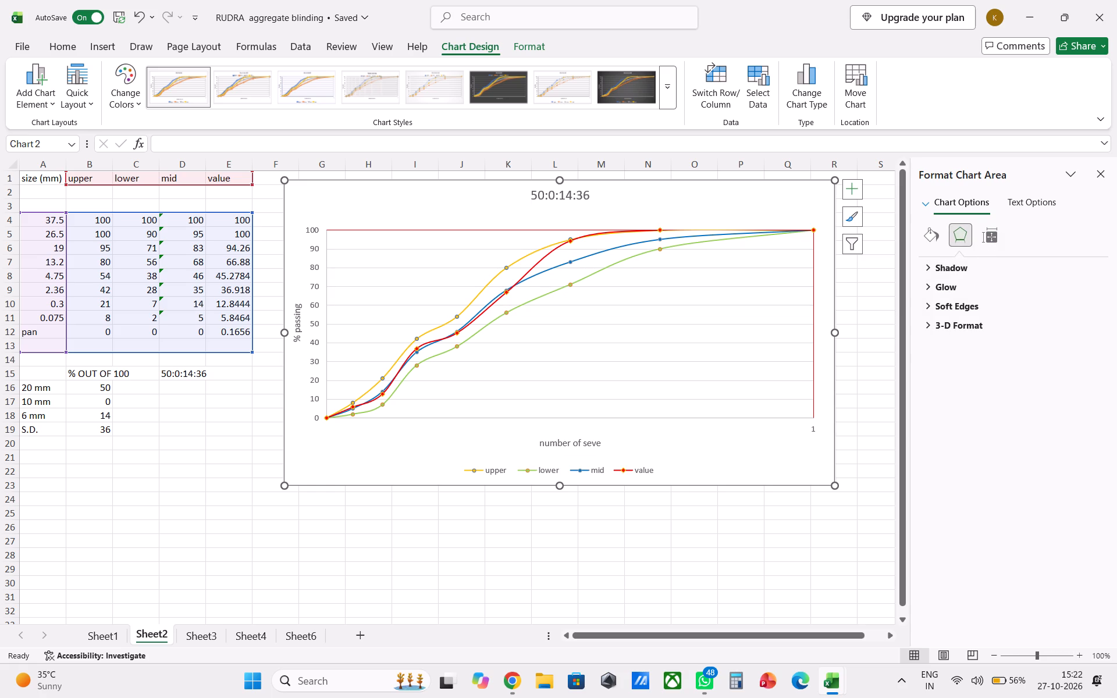
double_click(563, 422)
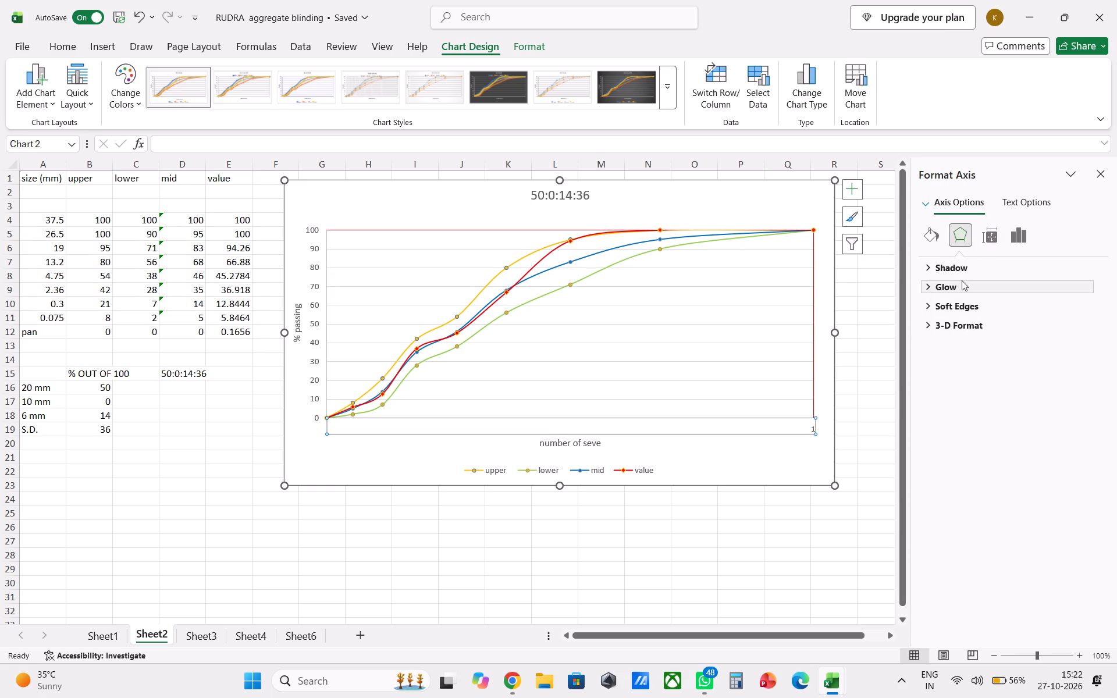
click(991, 230)
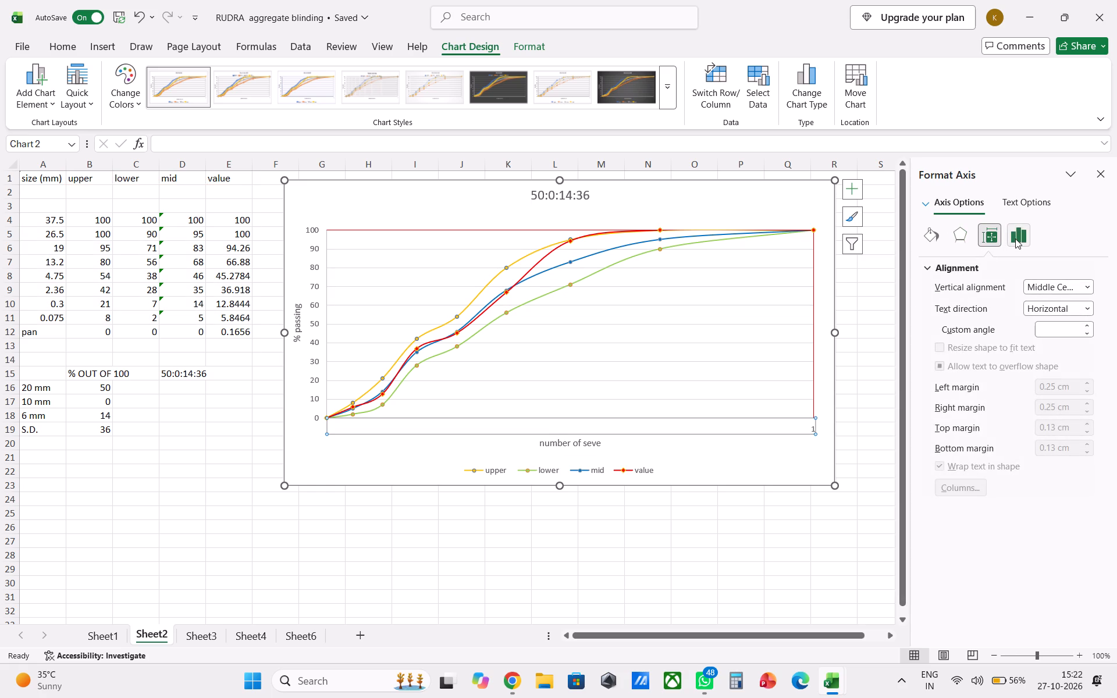
click(1015, 238)
click(1017, 311)
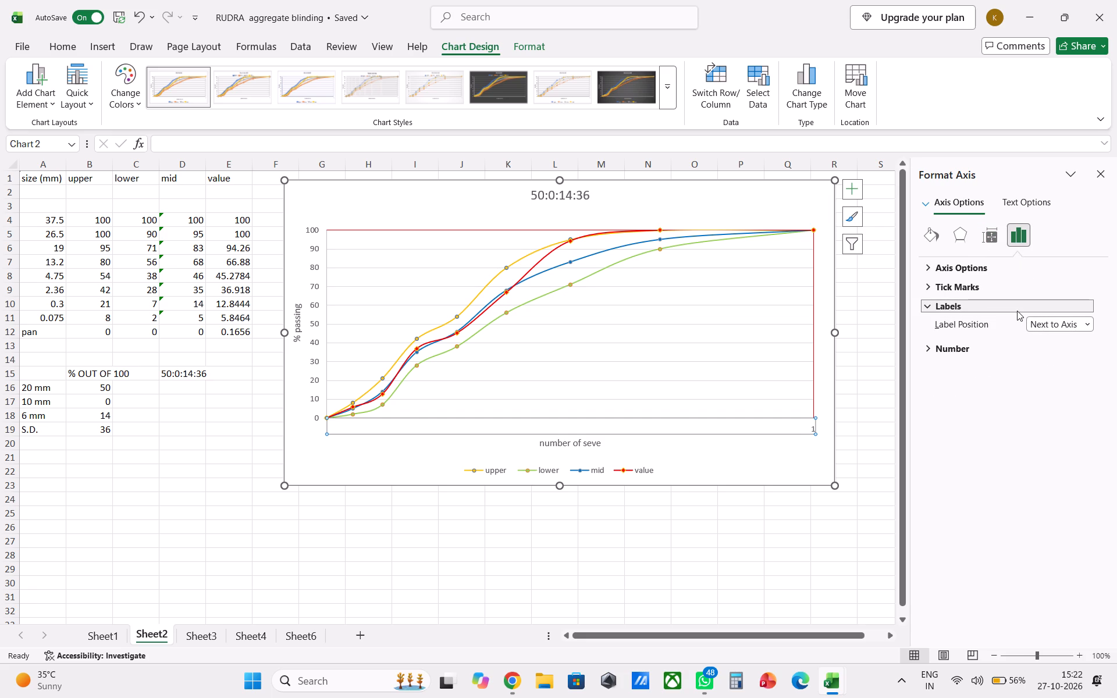
click(1077, 324)
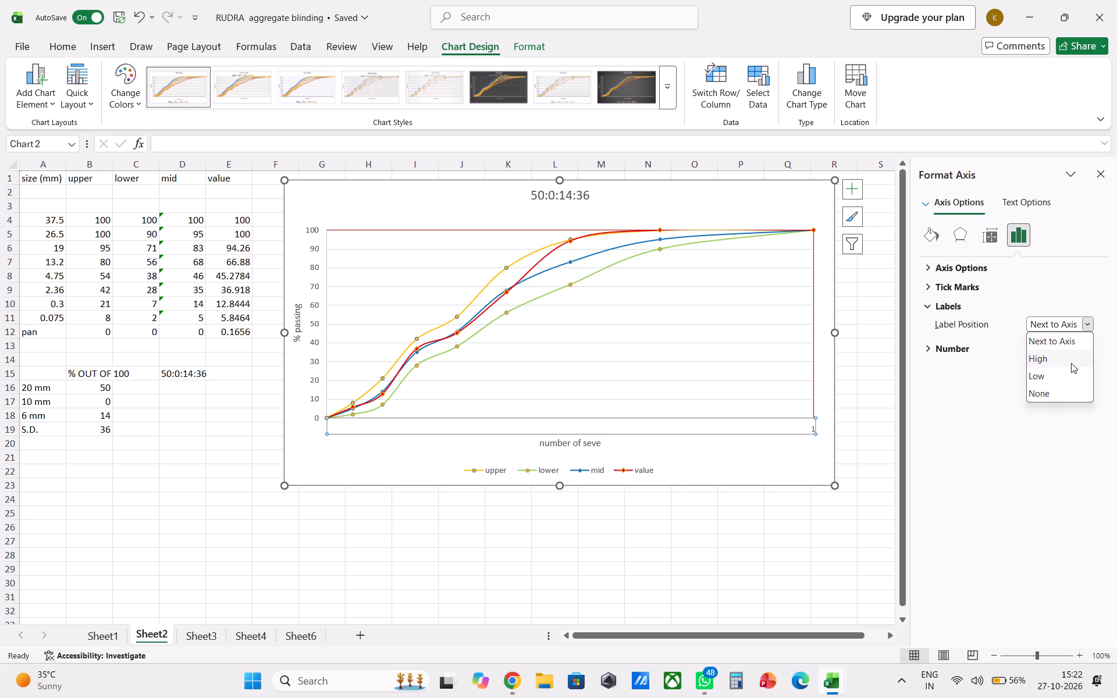
click(1080, 326)
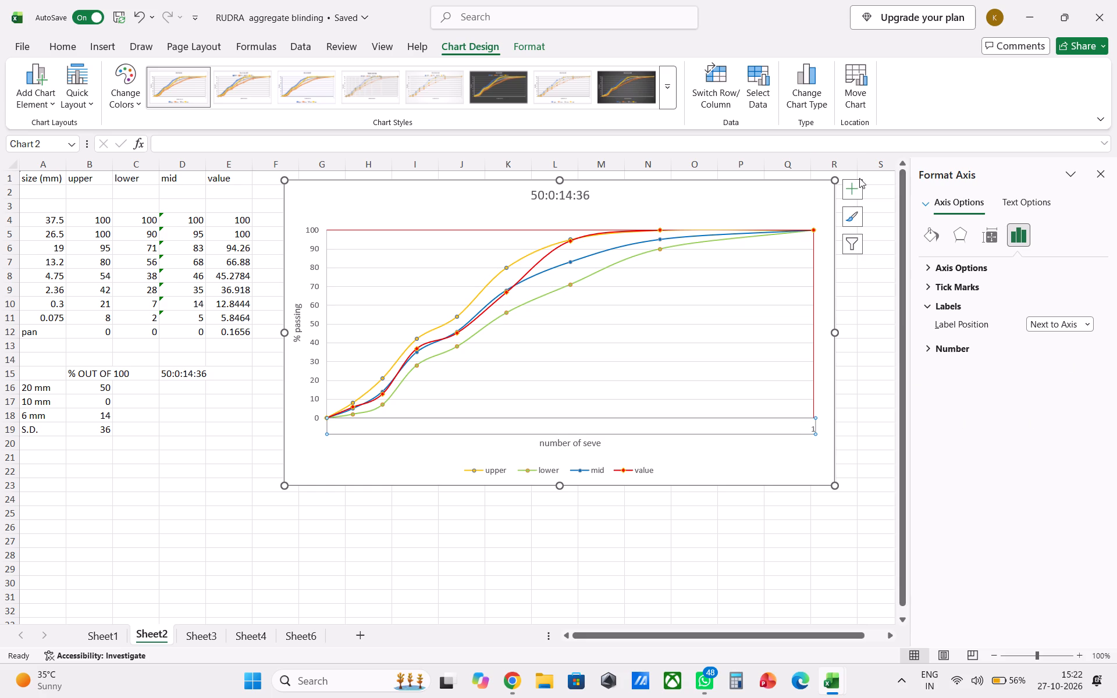
Look through the gradation chart's elements, style choices, and the series values and names in its chart filter.
click(844, 187)
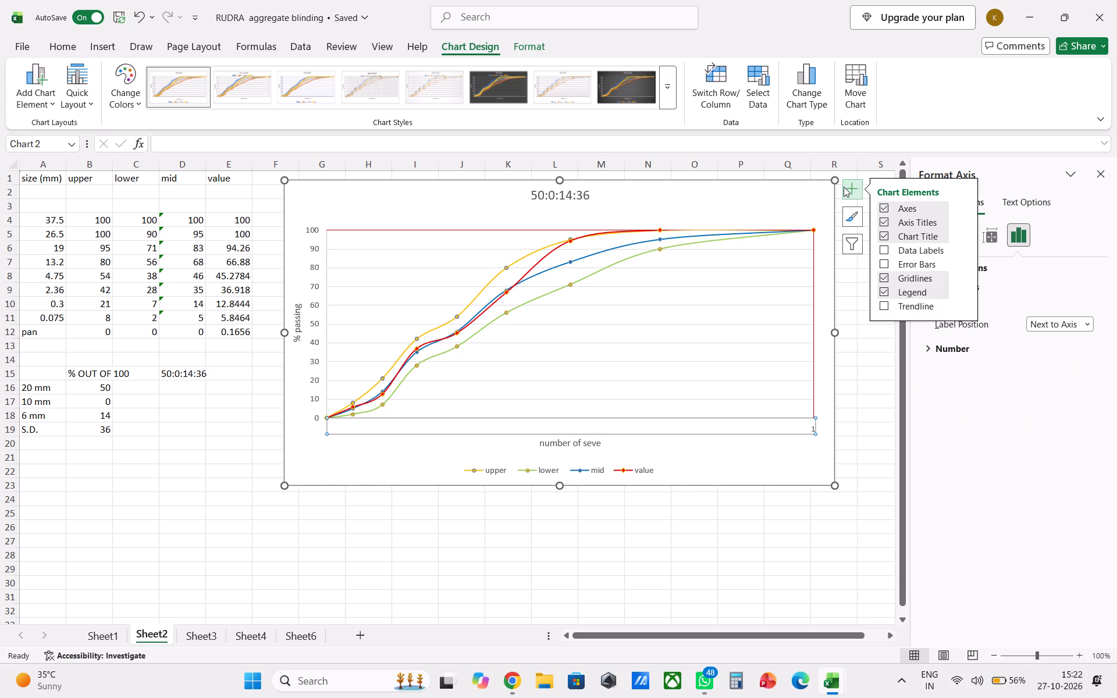
click(862, 220)
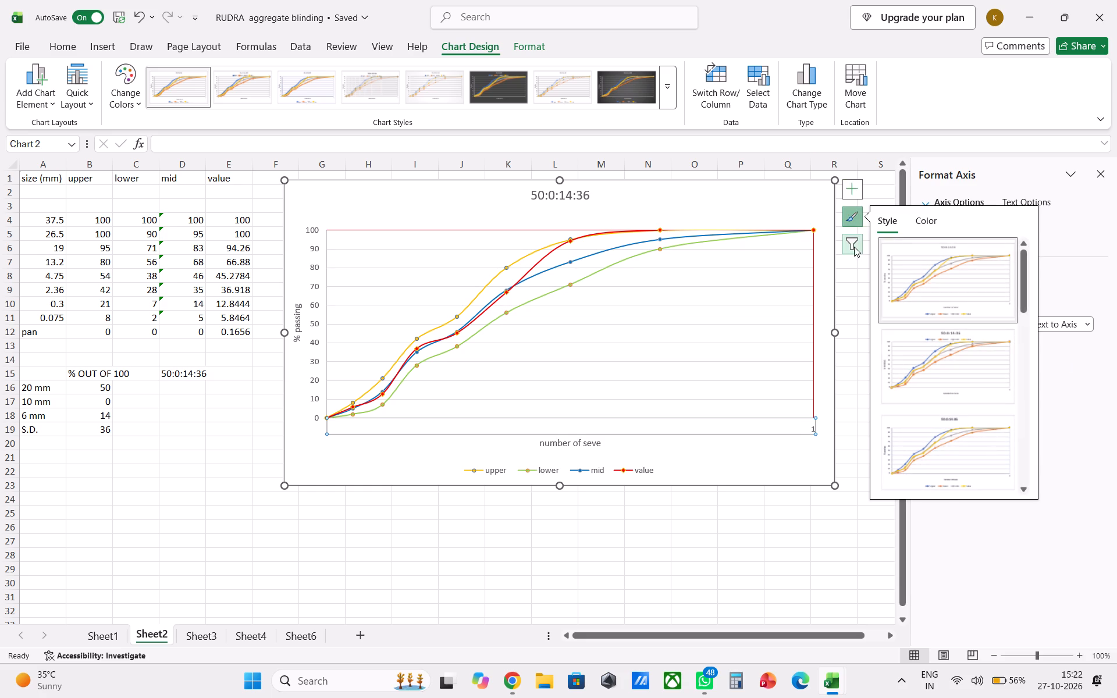
click(853, 246)
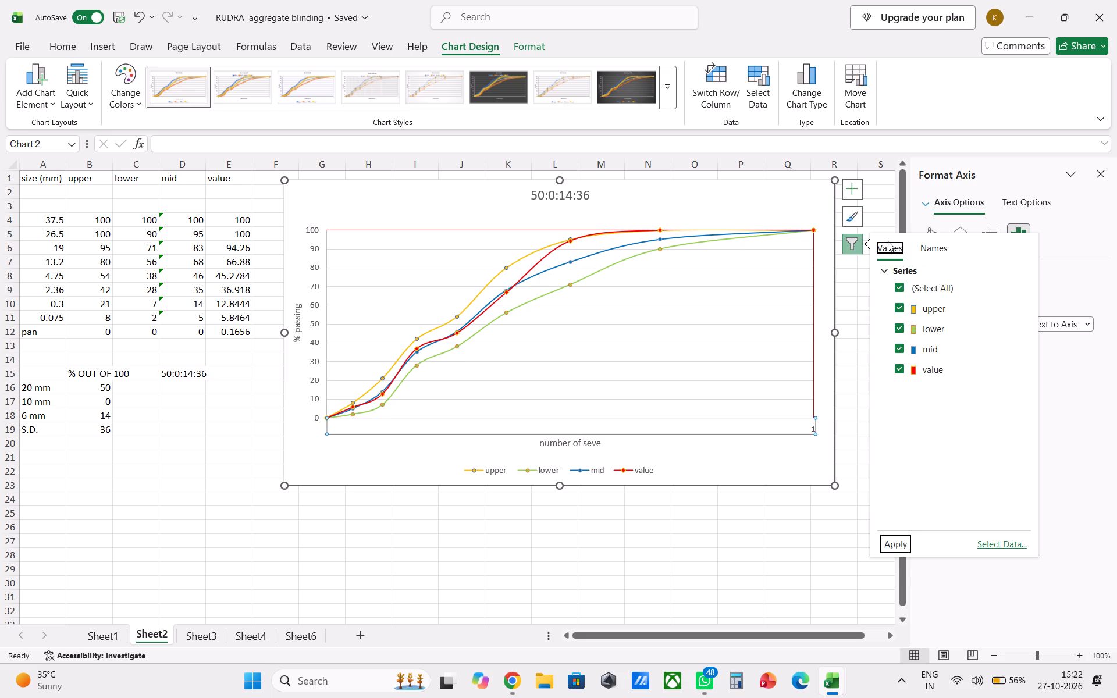
click(926, 245)
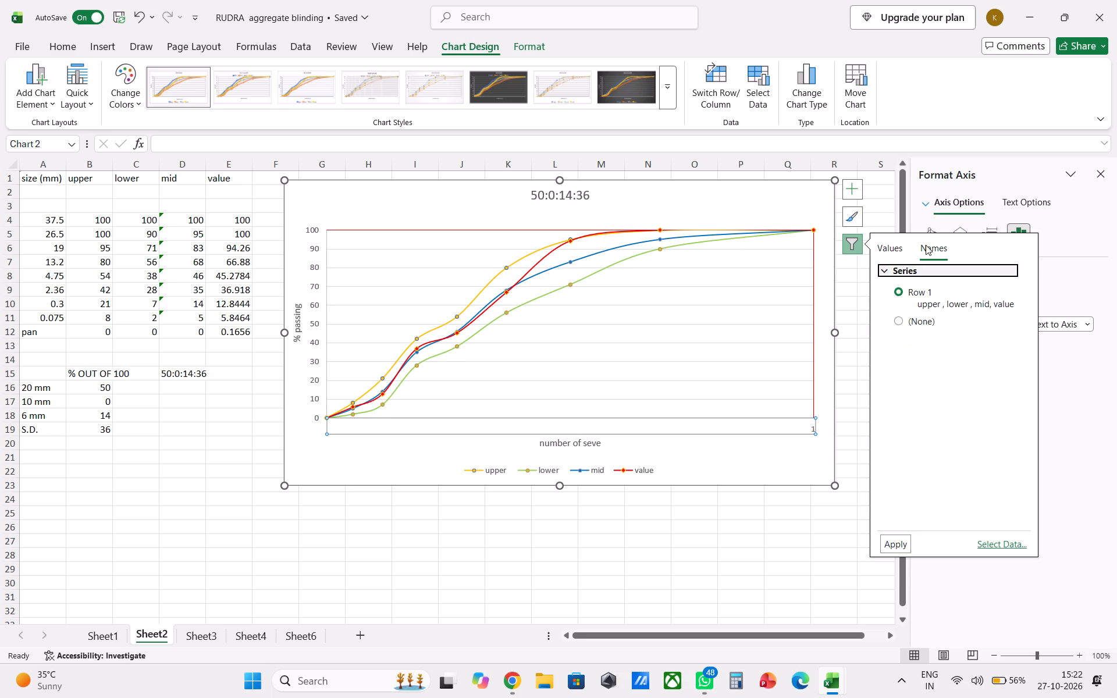
click(852, 183)
click(789, 209)
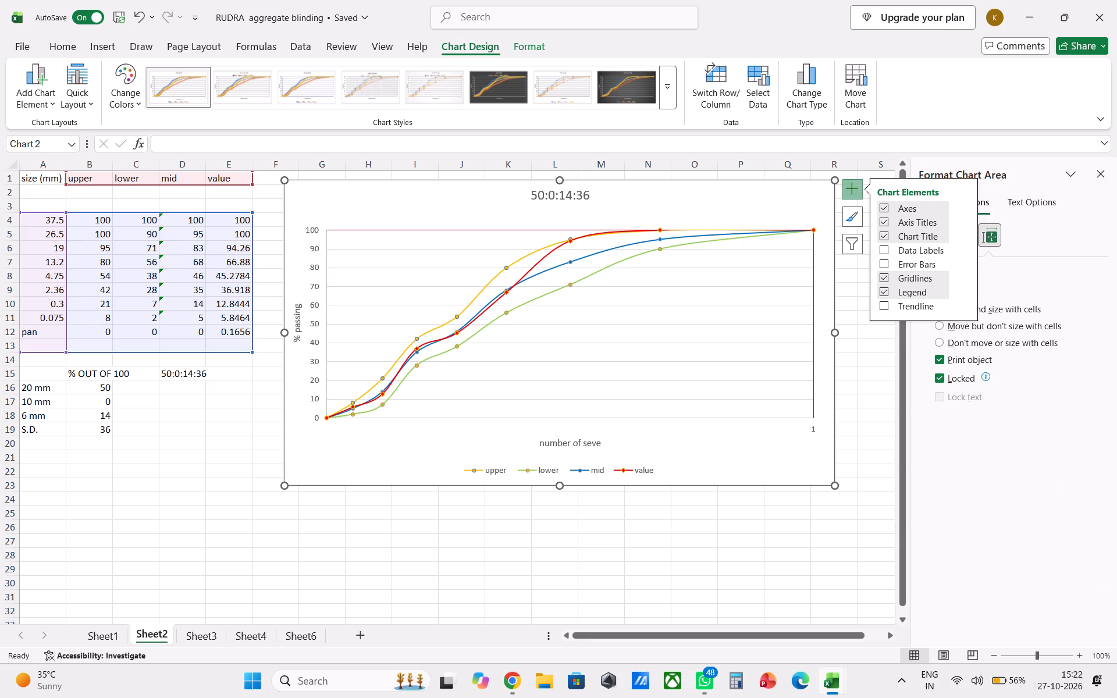
Inspect the text editing and formatting options of the "number of seve" horizontal axis title.
right_click(562, 445)
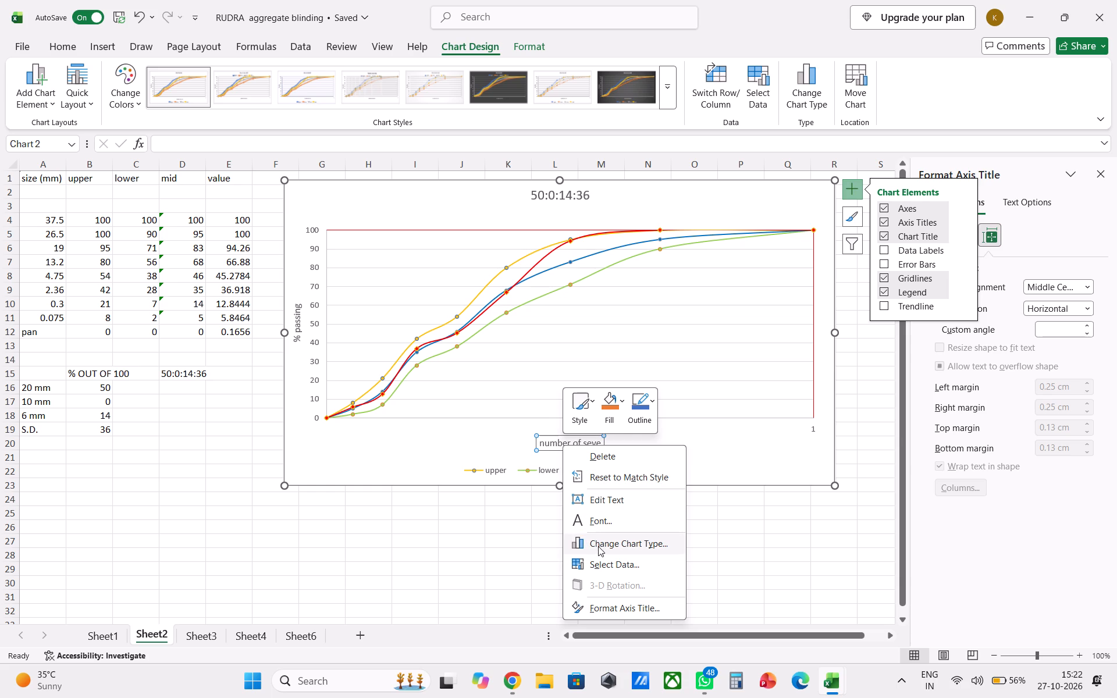
click(600, 503)
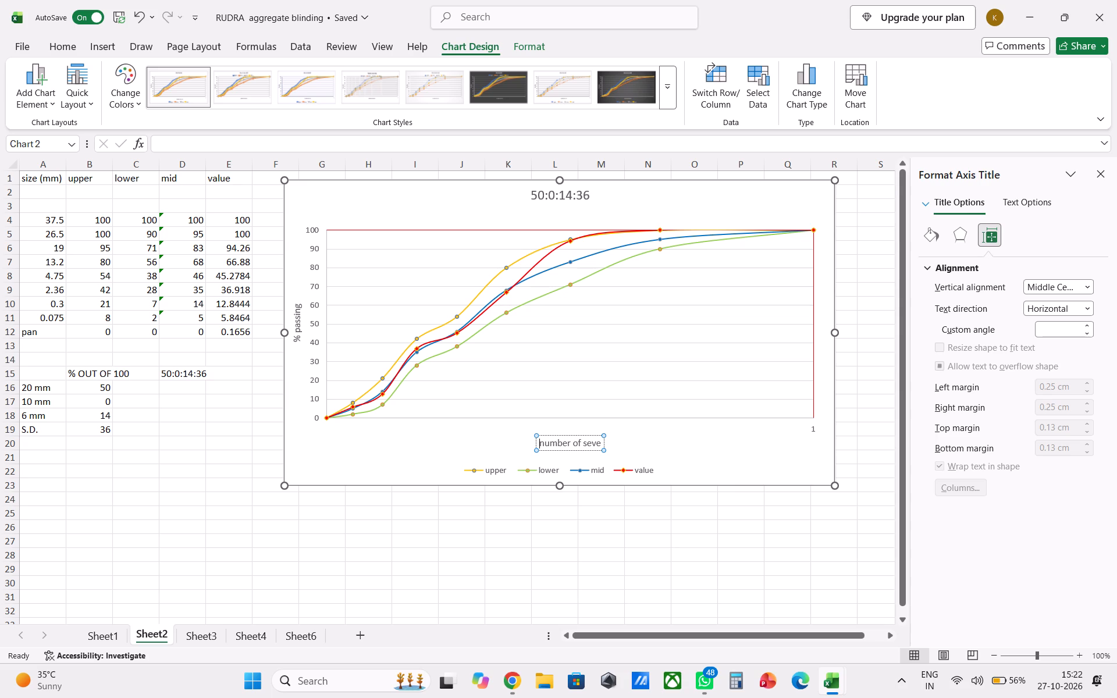
click(598, 448)
right_click(599, 448)
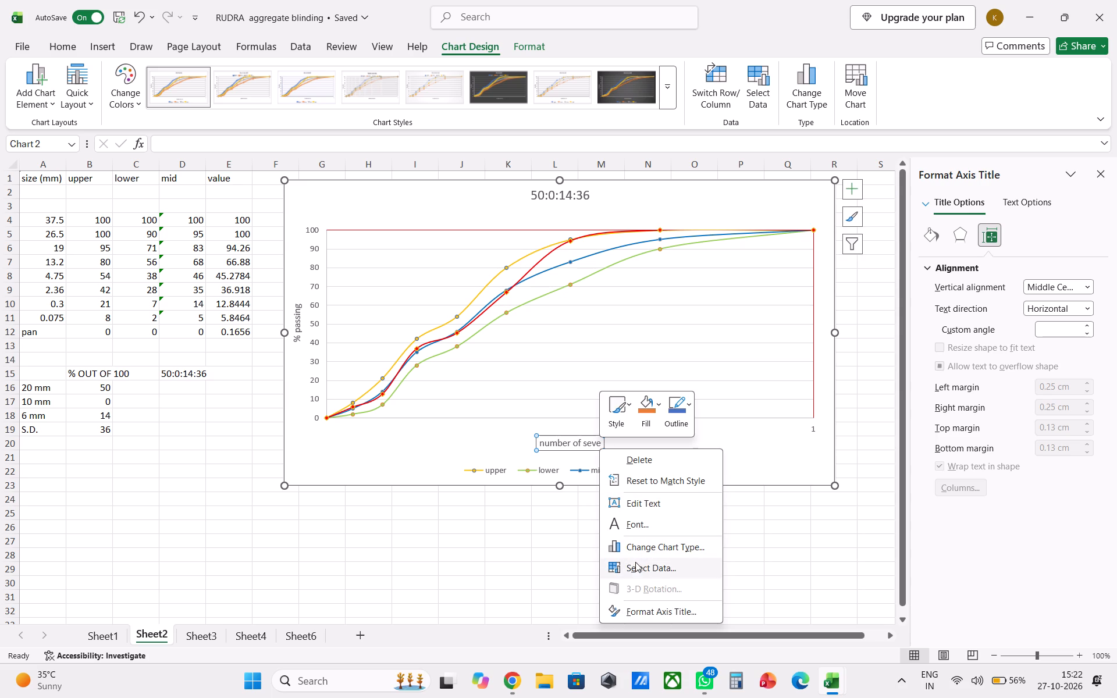
click(661, 612)
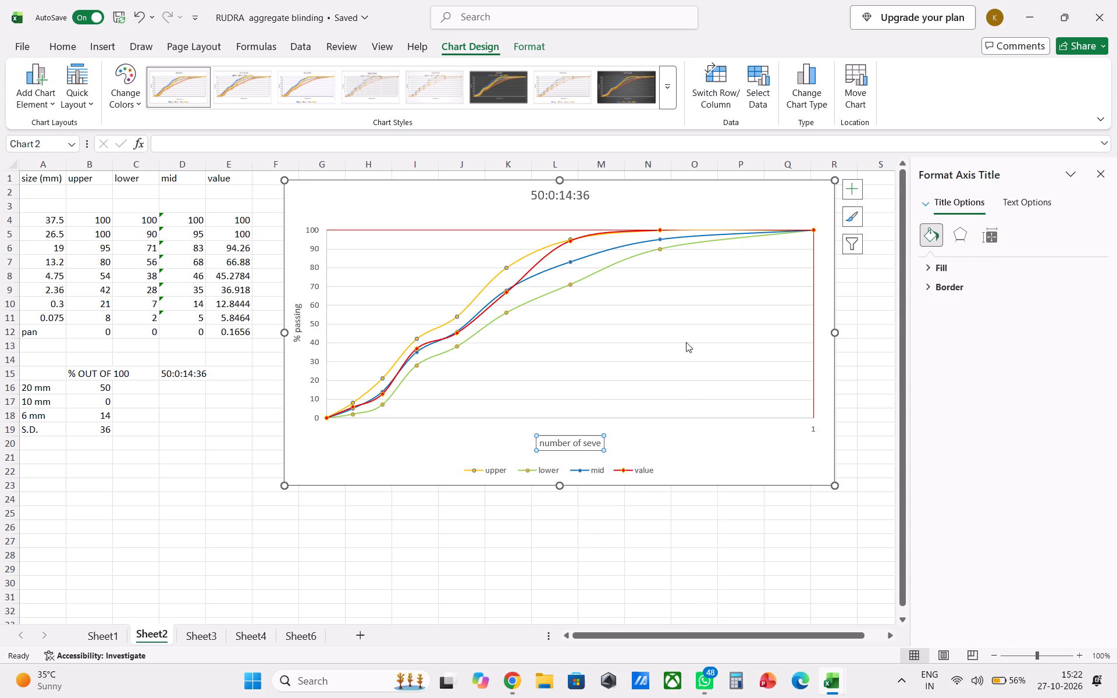
Inspect the chart's data source, including the sieve sizes used as horizontal axis labels, and close it without changes.
right_click(581, 451)
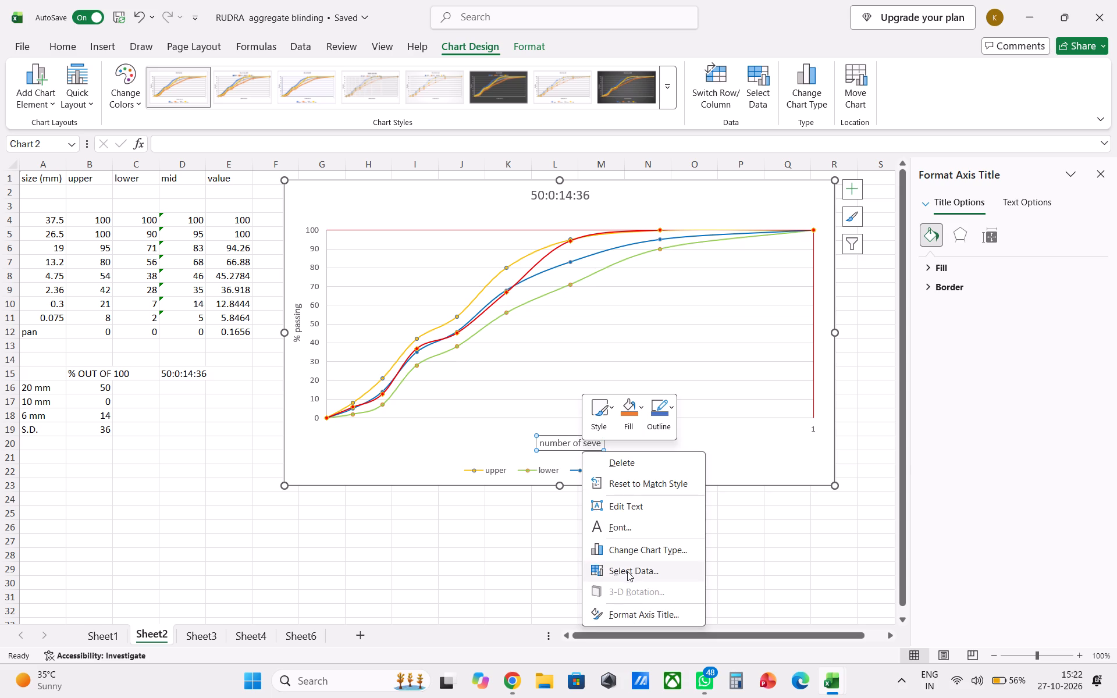
click(628, 568)
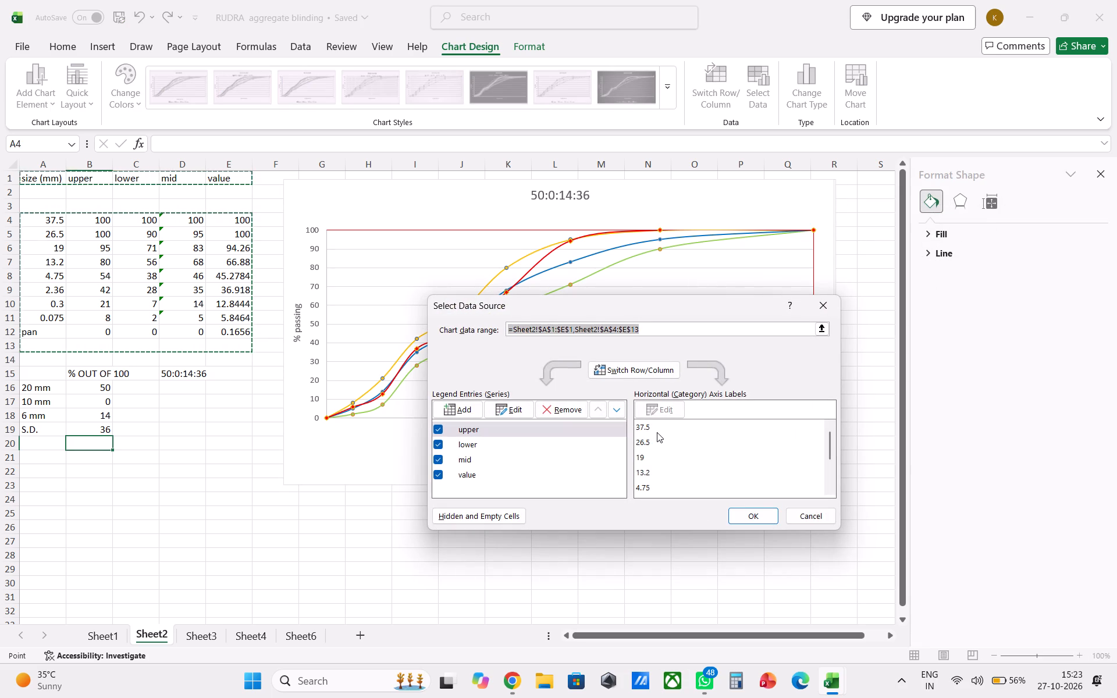
click(657, 432)
click(657, 439)
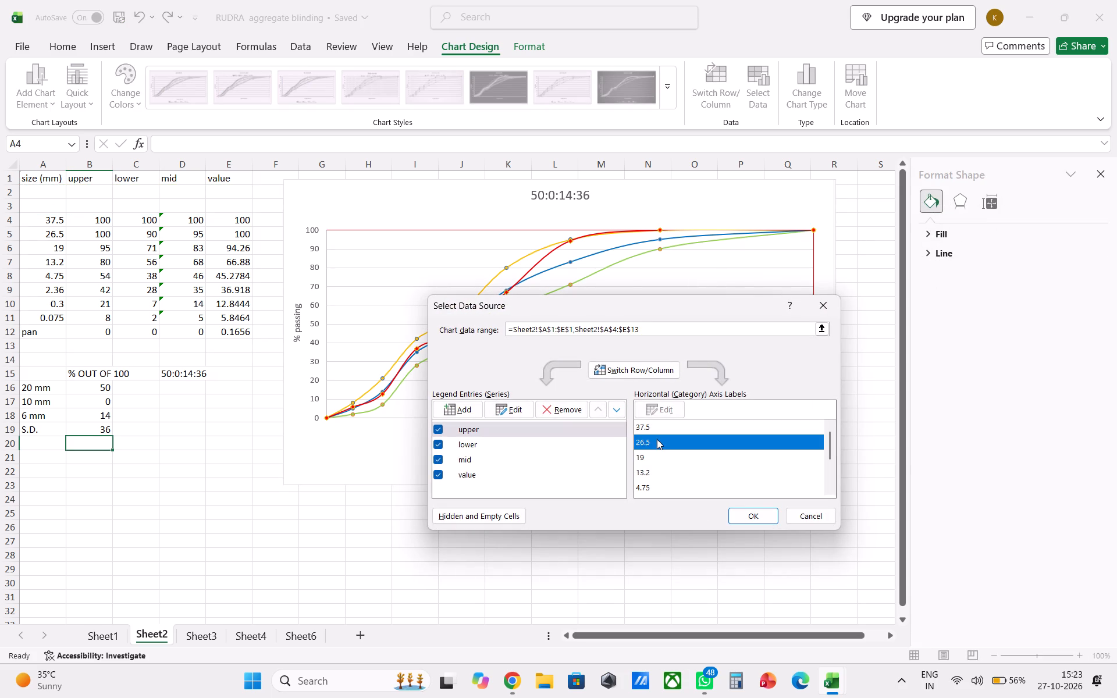
click(667, 473)
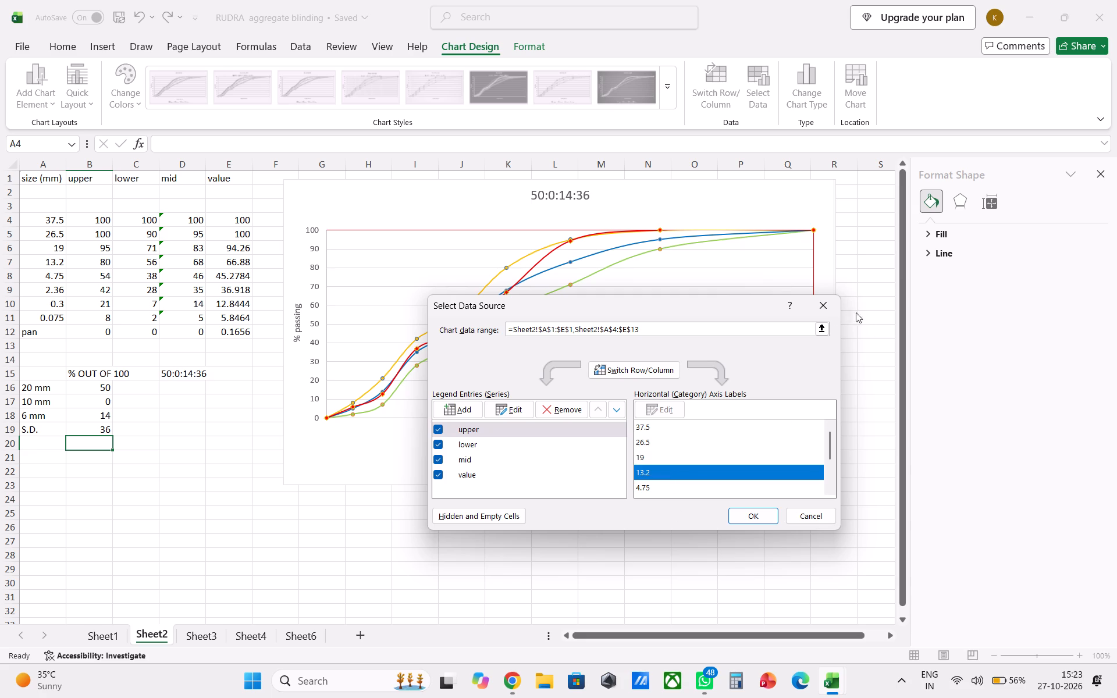
click(825, 310)
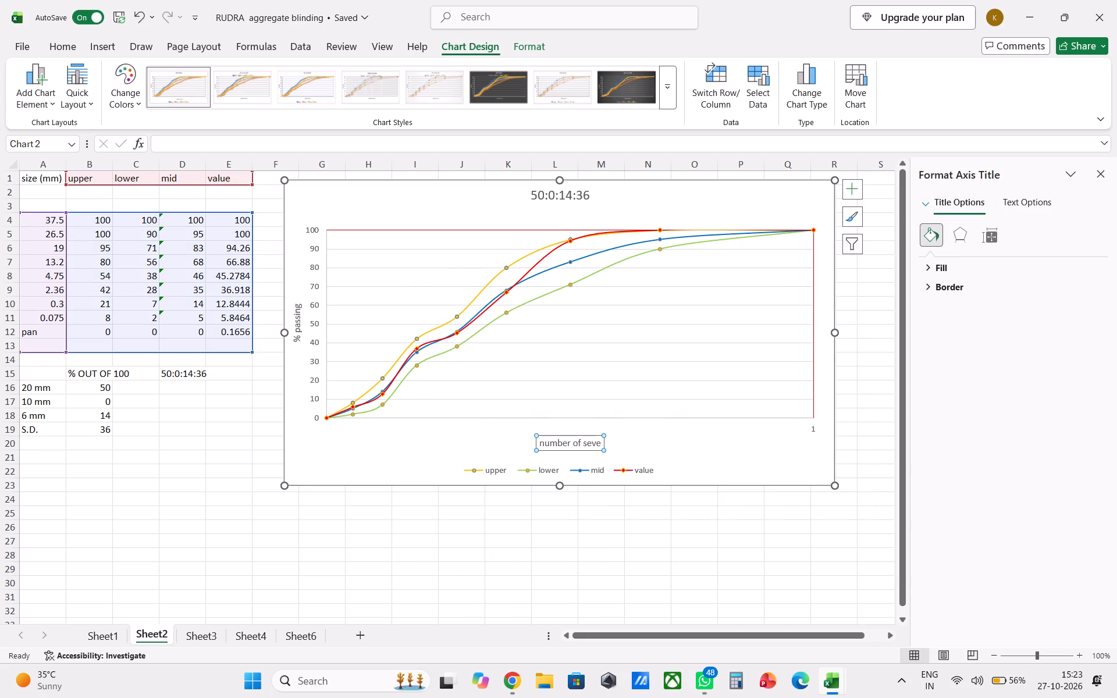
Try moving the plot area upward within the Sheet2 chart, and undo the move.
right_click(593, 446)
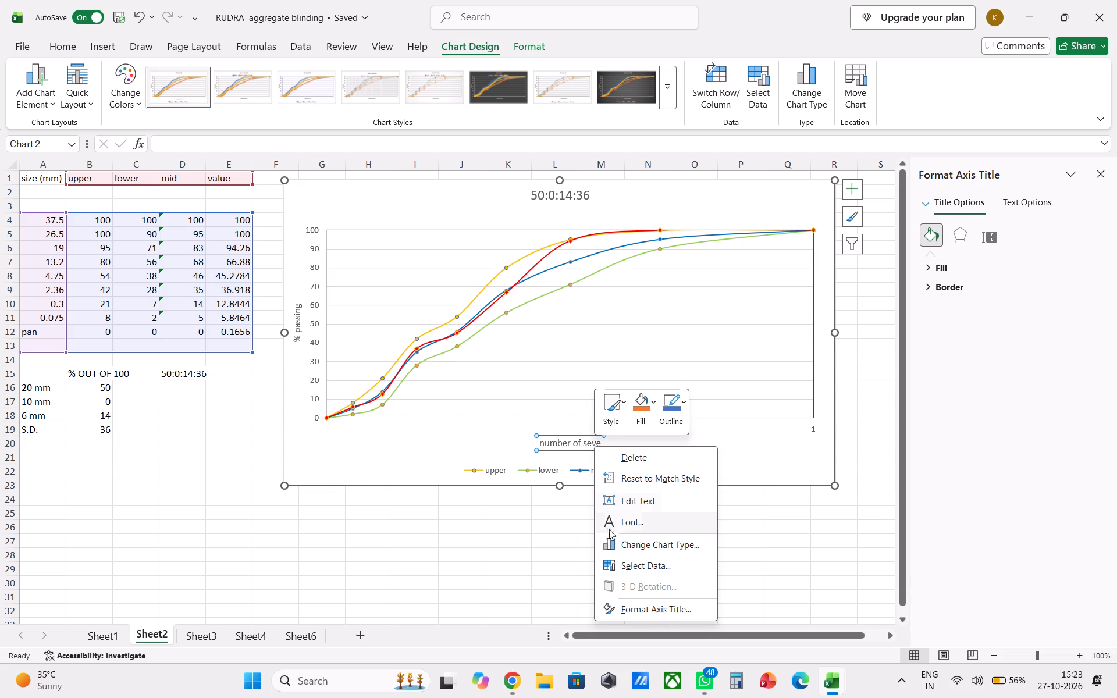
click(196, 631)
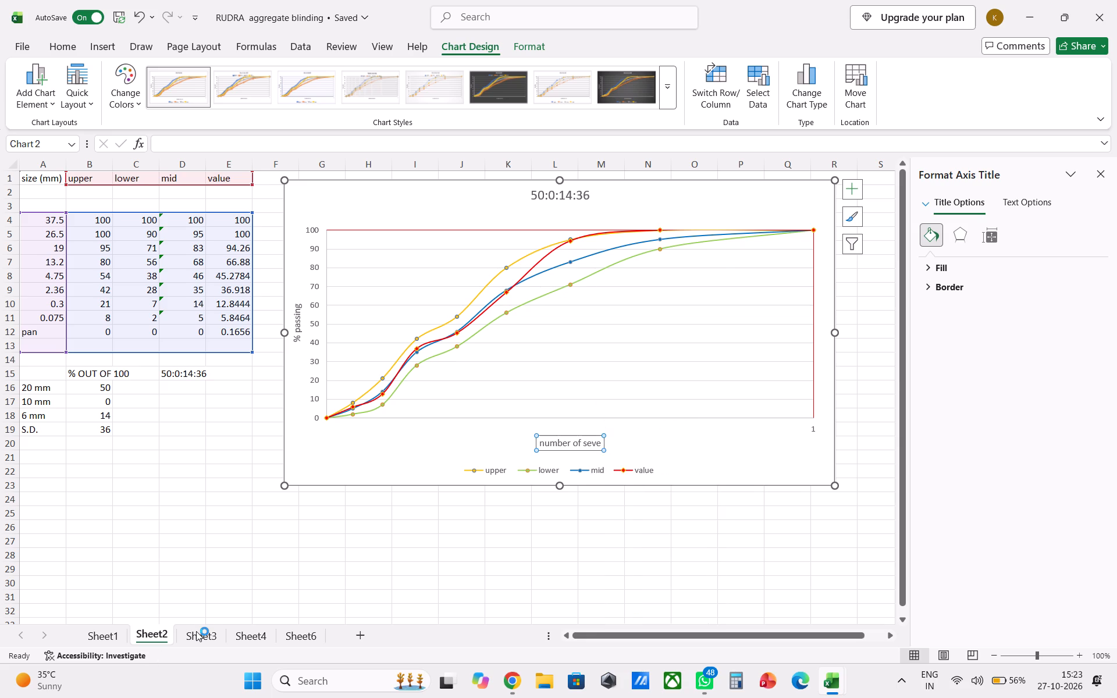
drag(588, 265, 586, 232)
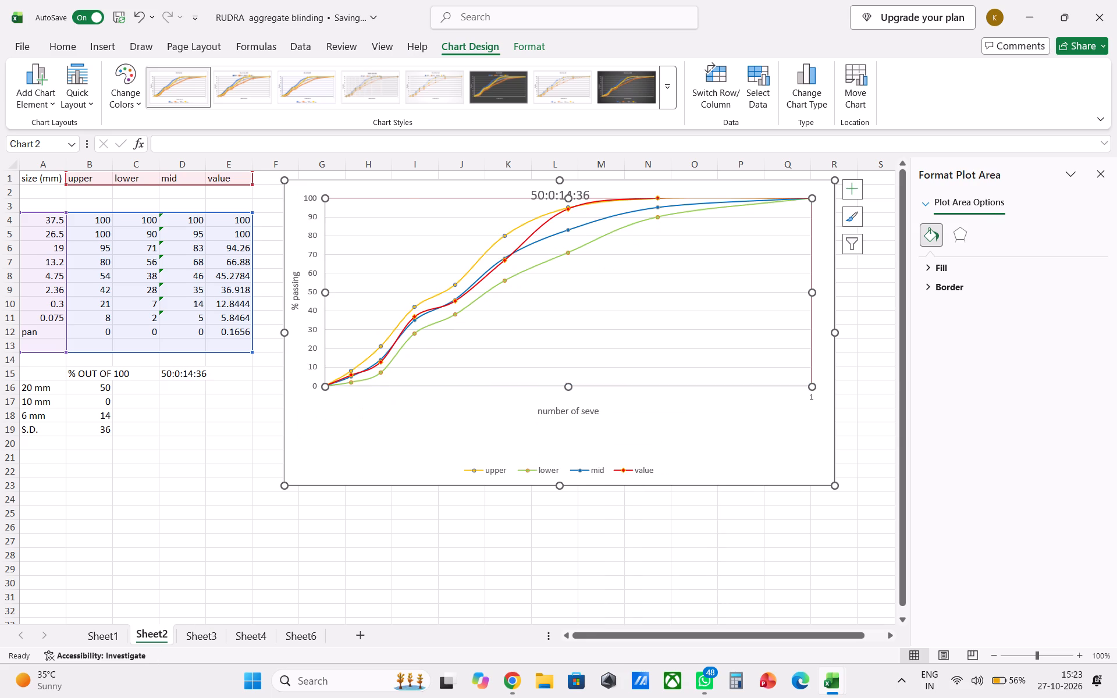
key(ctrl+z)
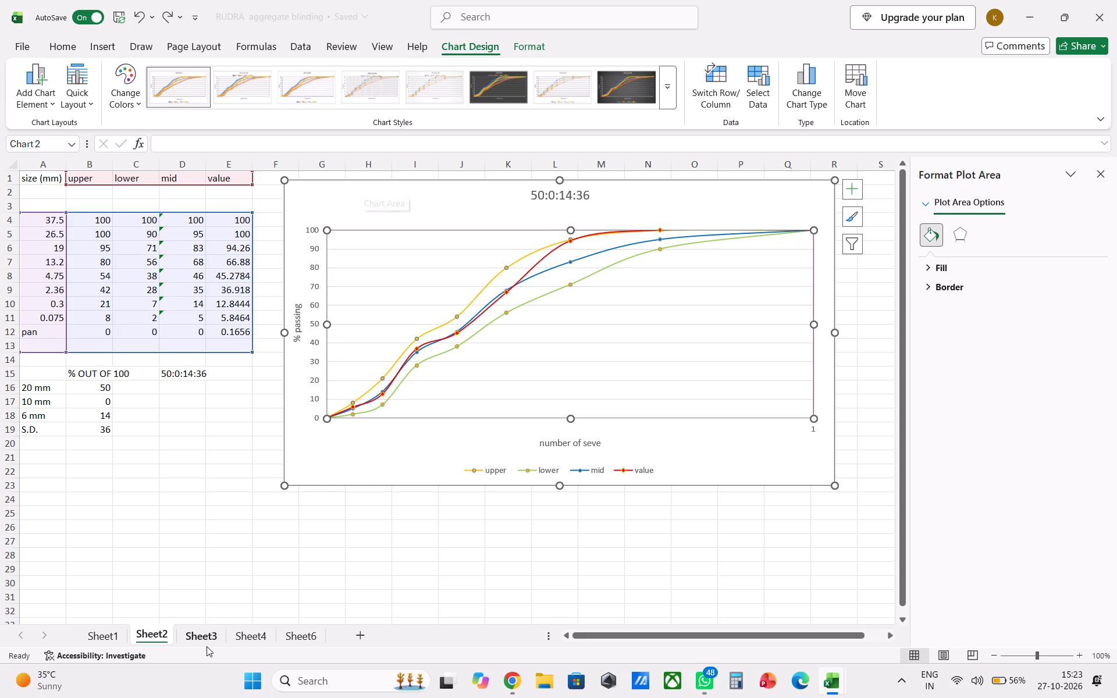
Compare the gradation charts on Sheet3 and Sheet2, examining their curves and horizontal axis labels, ending on Sheet2.
click(208, 642)
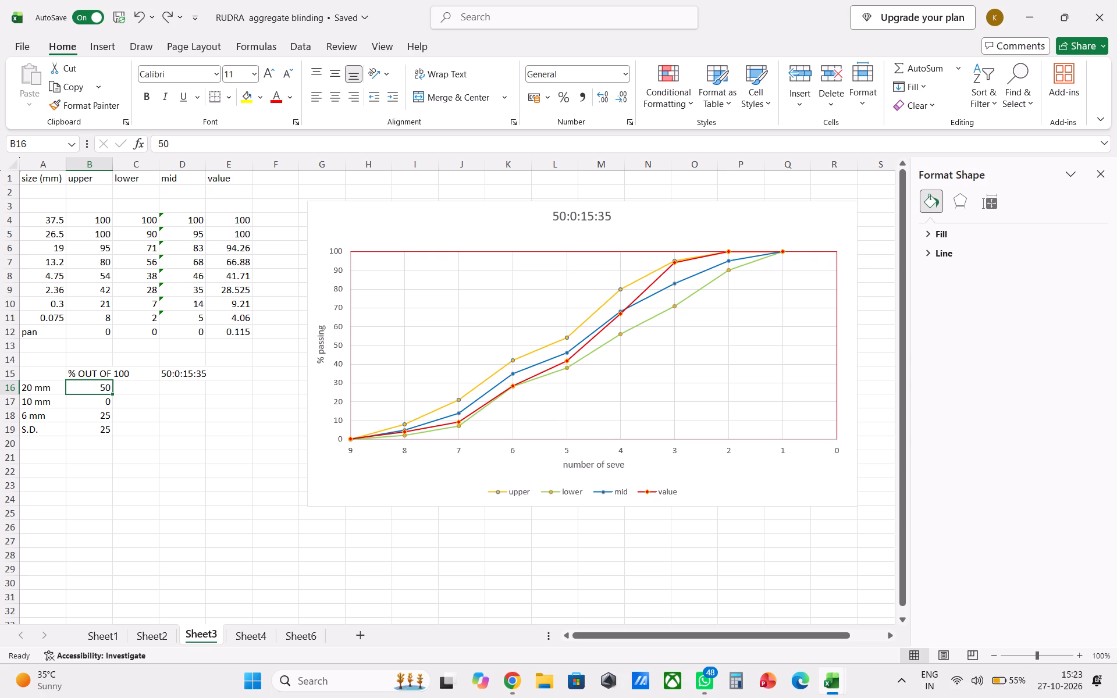
click(154, 637)
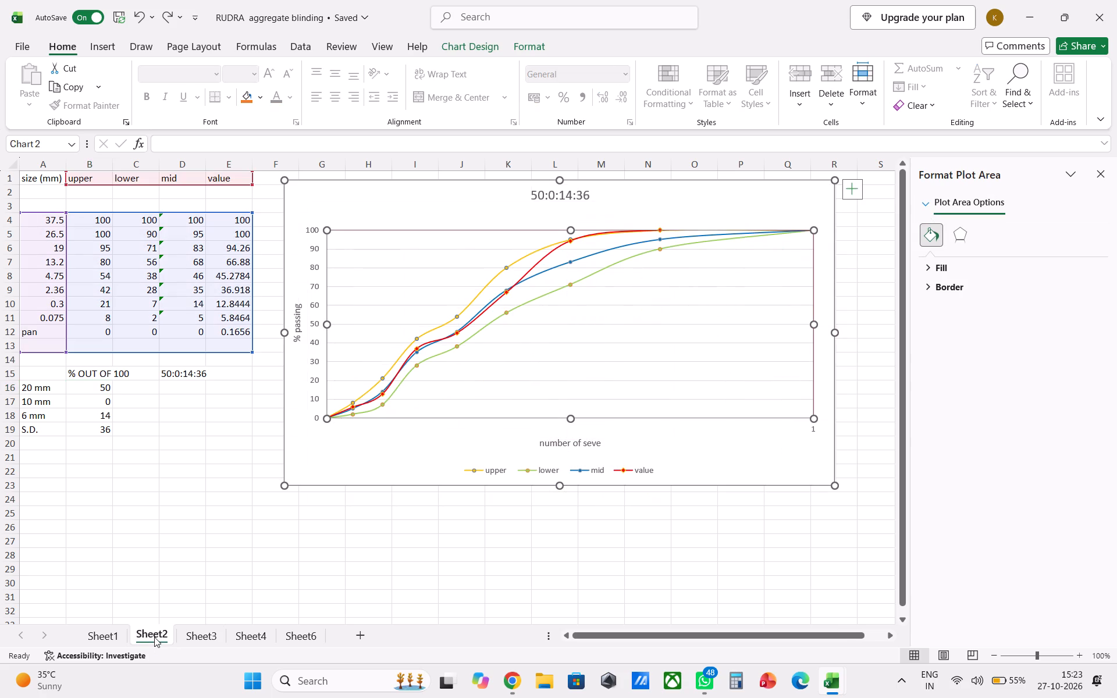
click(204, 636)
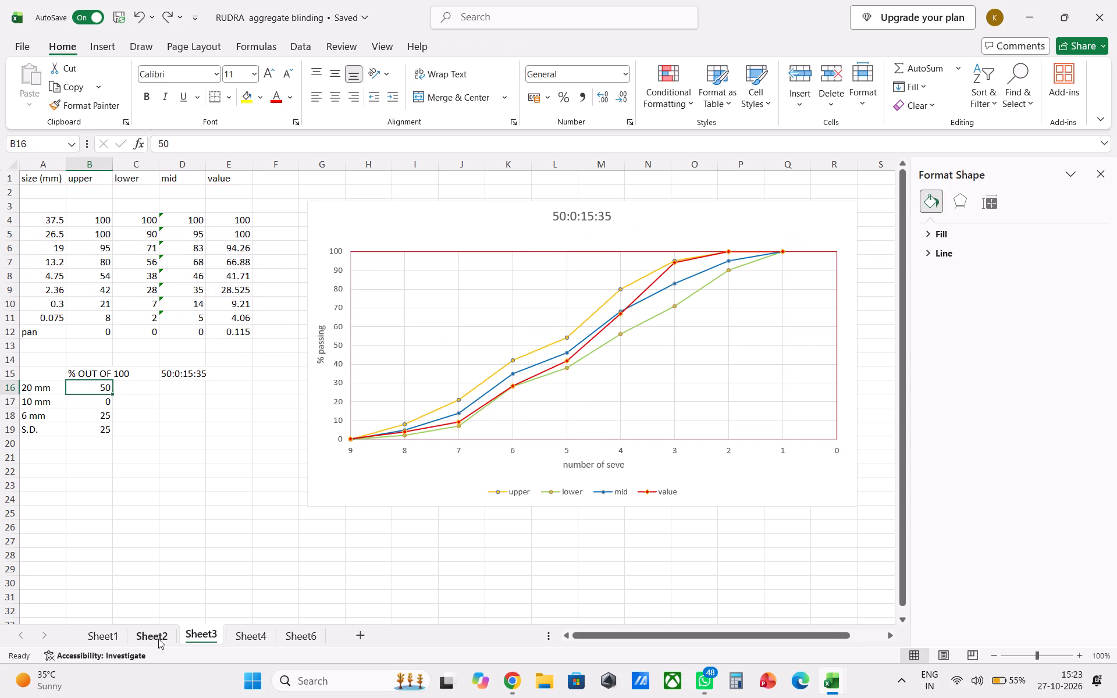
click(158, 639)
click(209, 632)
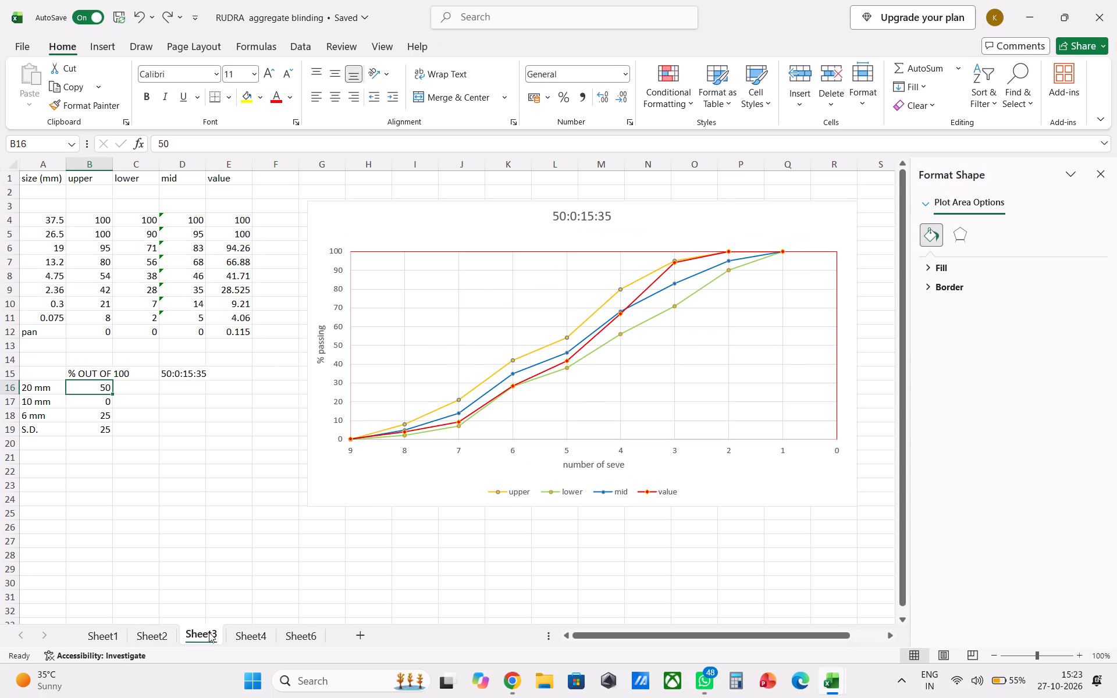
click(166, 640)
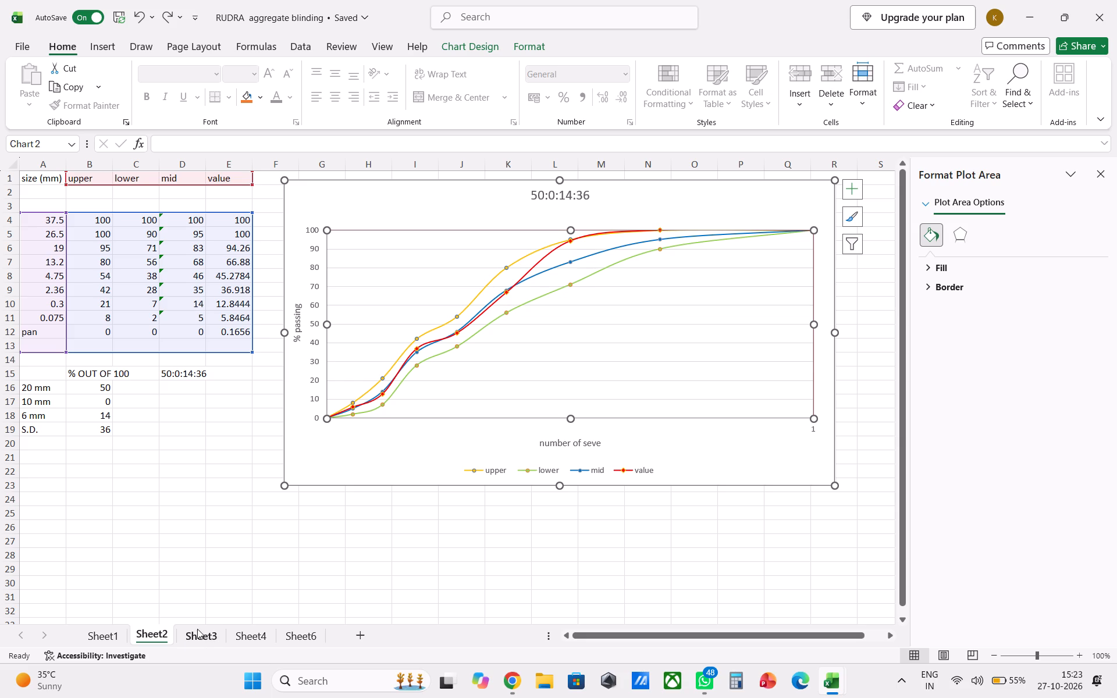
click(197, 629)
click(148, 632)
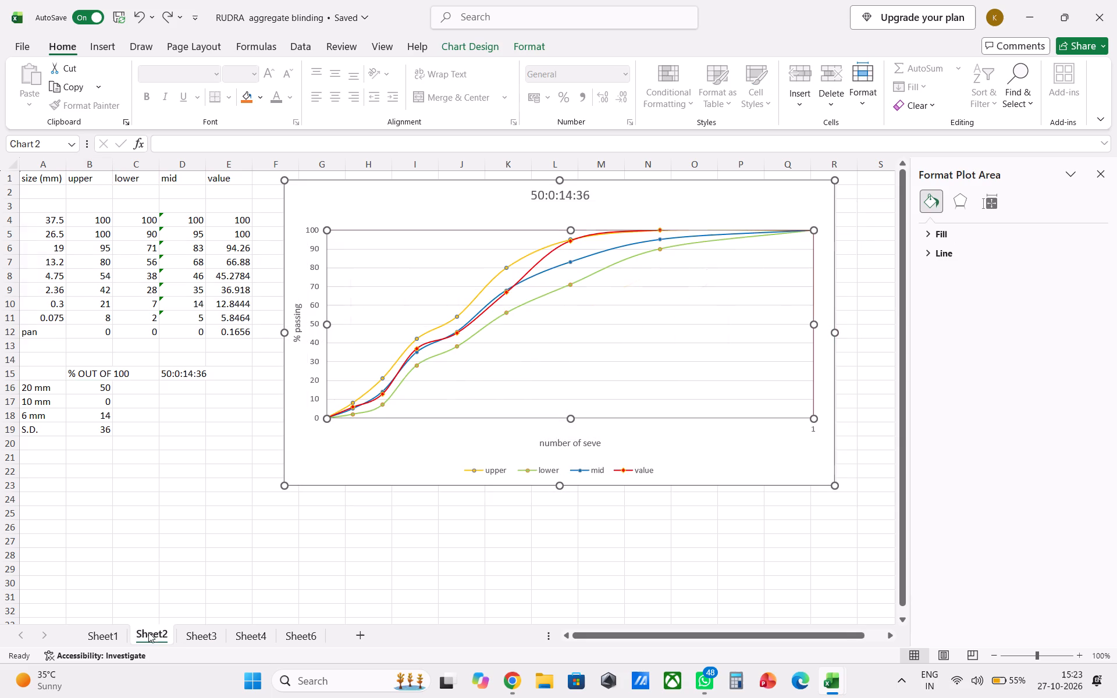
click(210, 633)
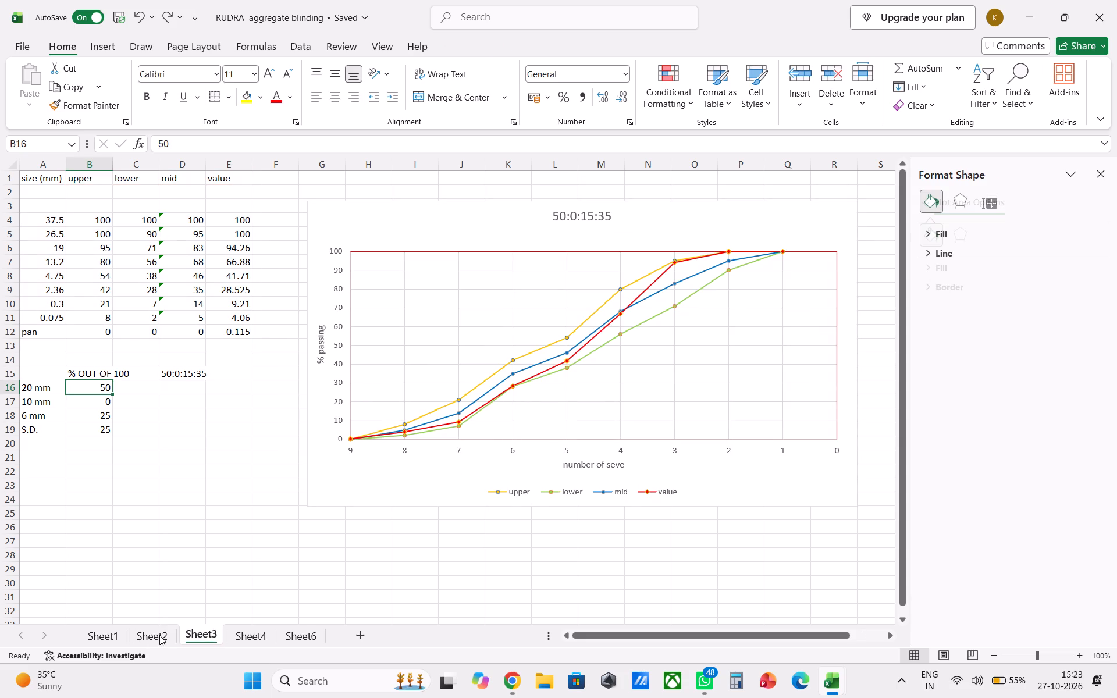
click(159, 635)
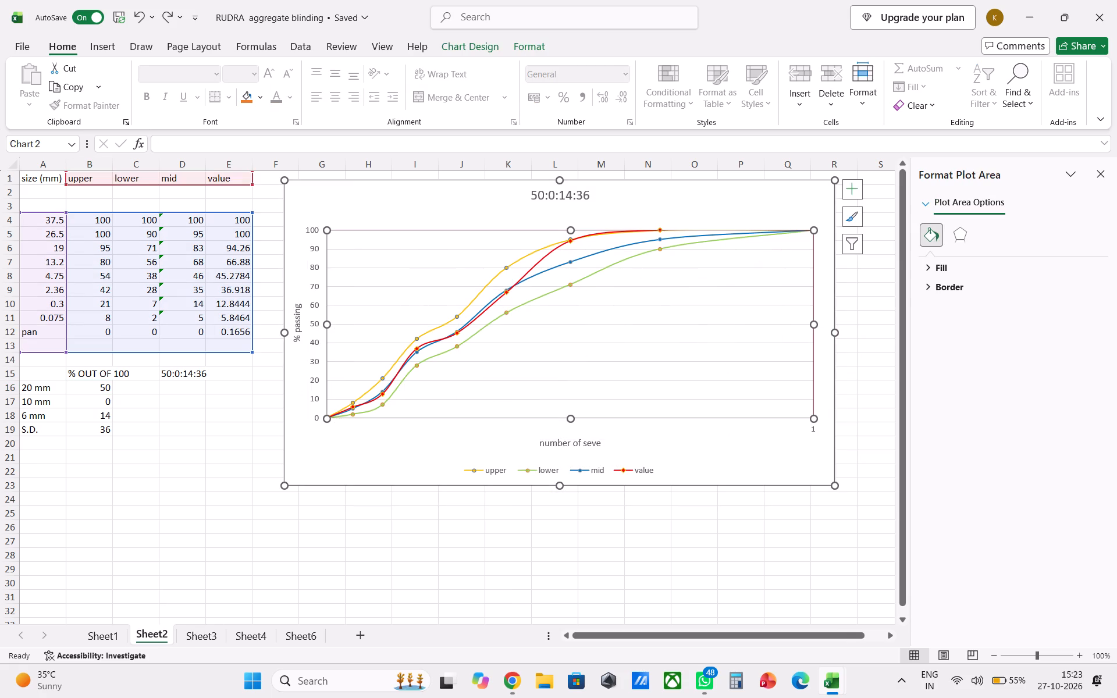
click(207, 632)
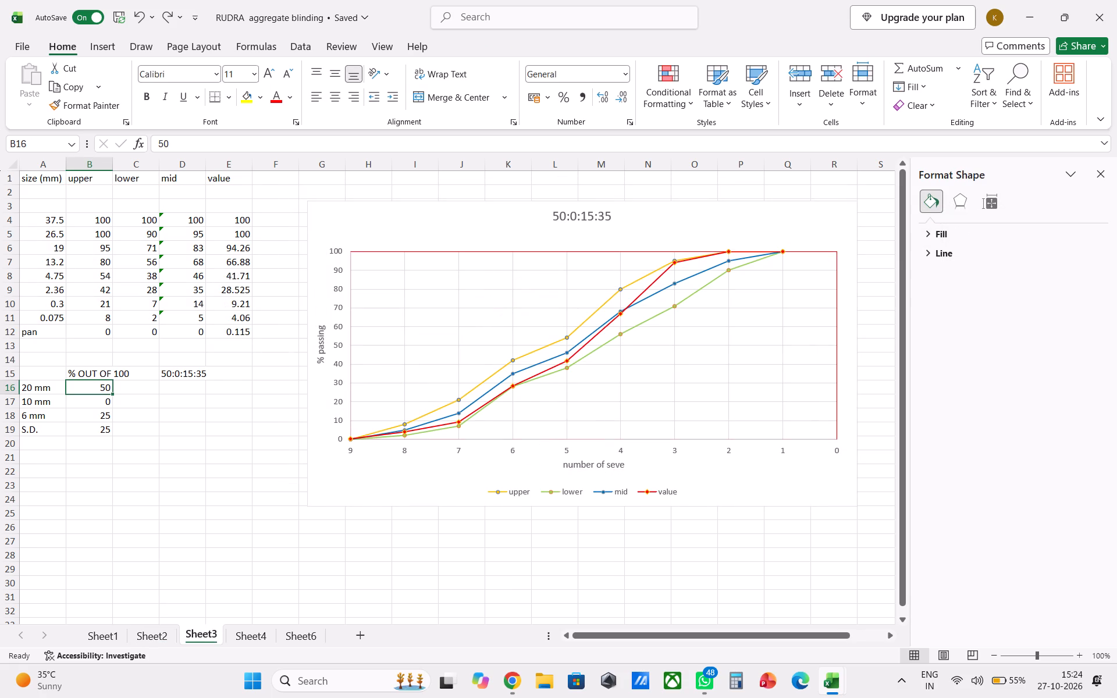
click(149, 639)
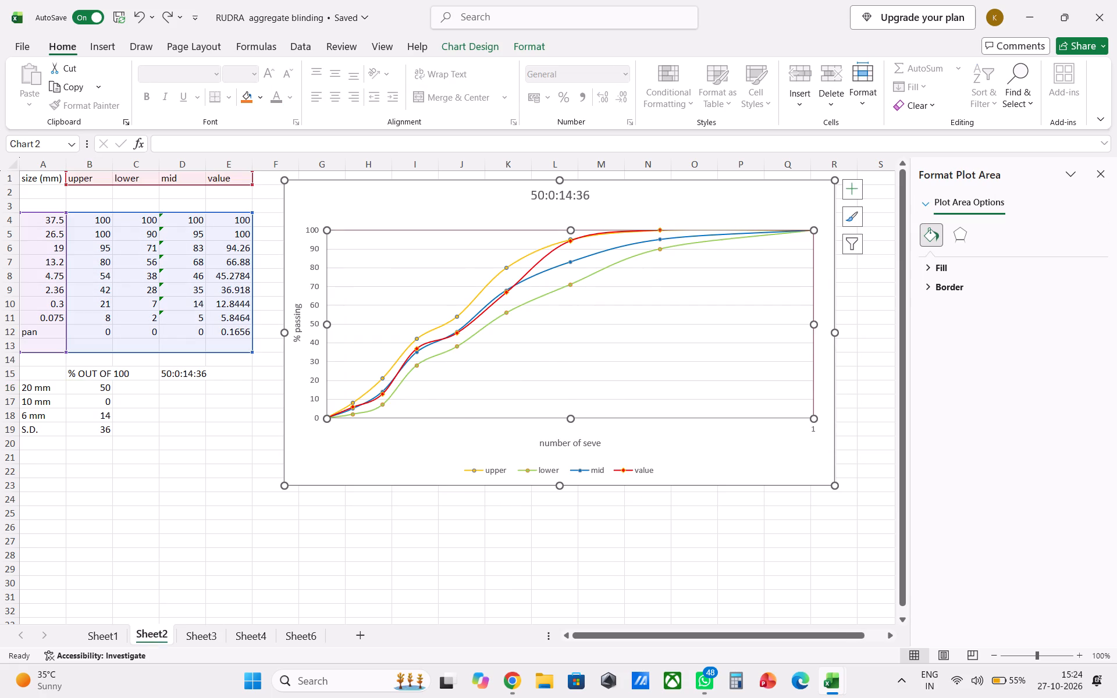
Set the 6 mm and S.D. blend percentages on Sheet2 to 25 each.
click(101, 416)
text(25)
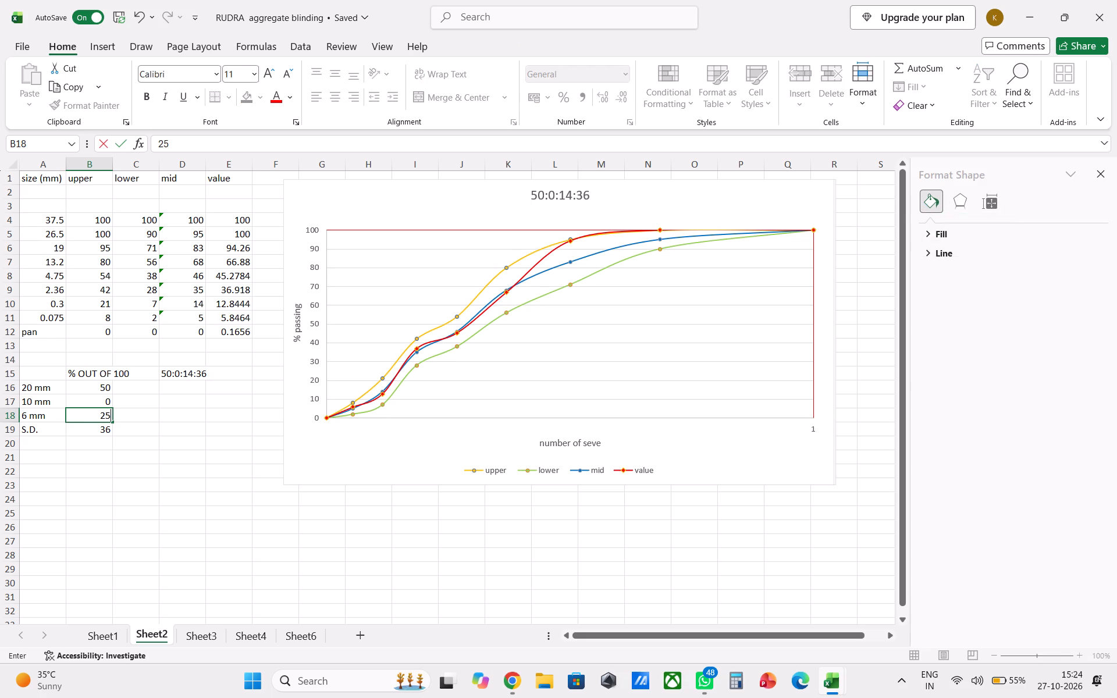
key(Return)
key(period)
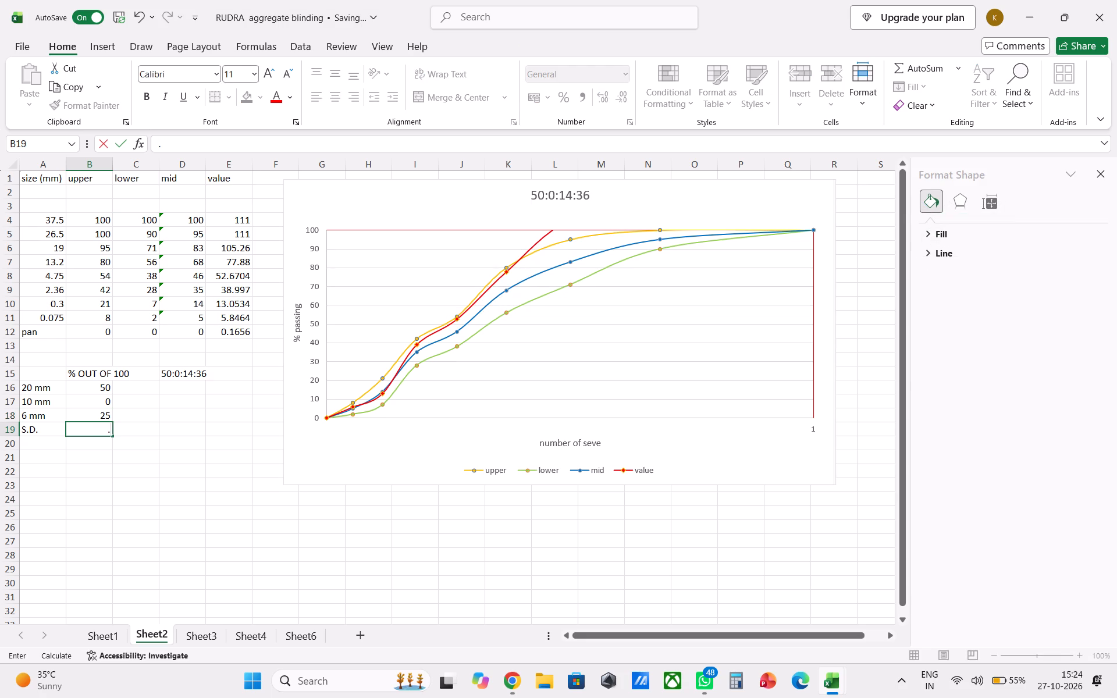
key(BackSpace)
text(25)
key(Return)
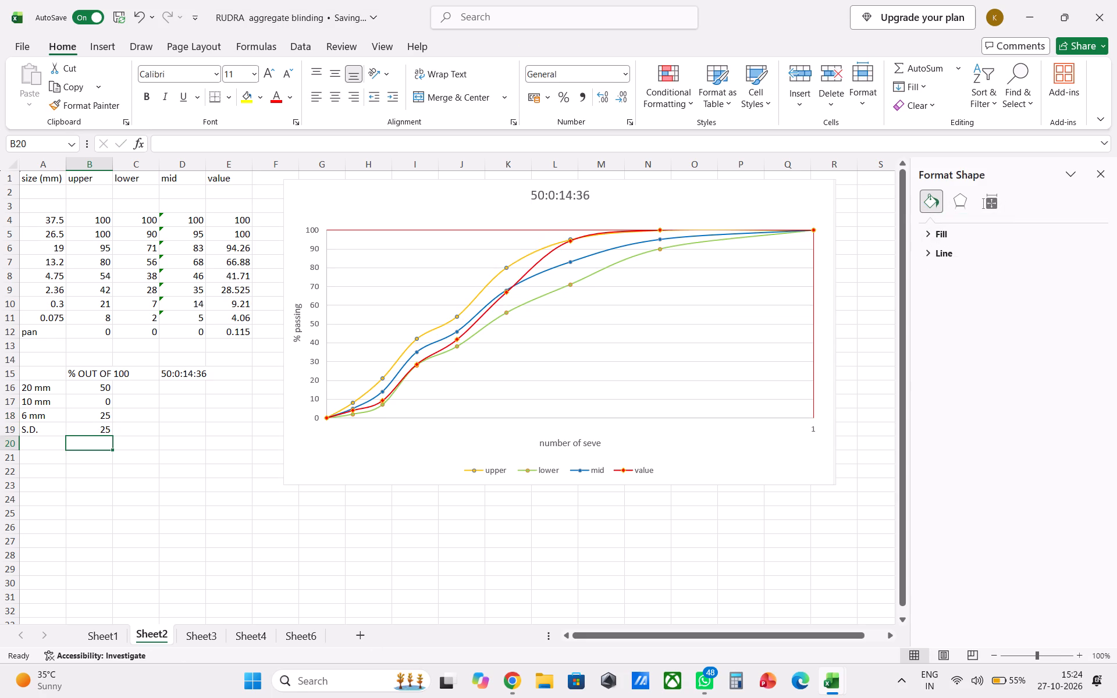
Compare the gradation charts on Sheet2 and Sheet3 using the updated blend, examining curve shapes and horizontal axes, ending on Sheet2.
click(195, 633)
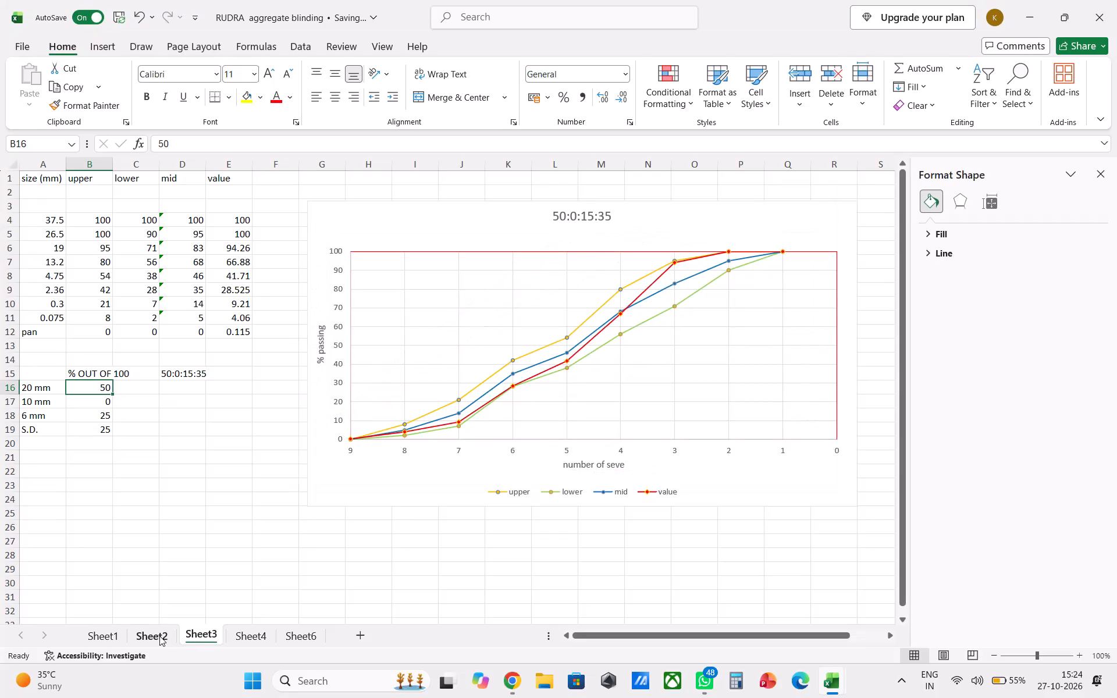
click(159, 636)
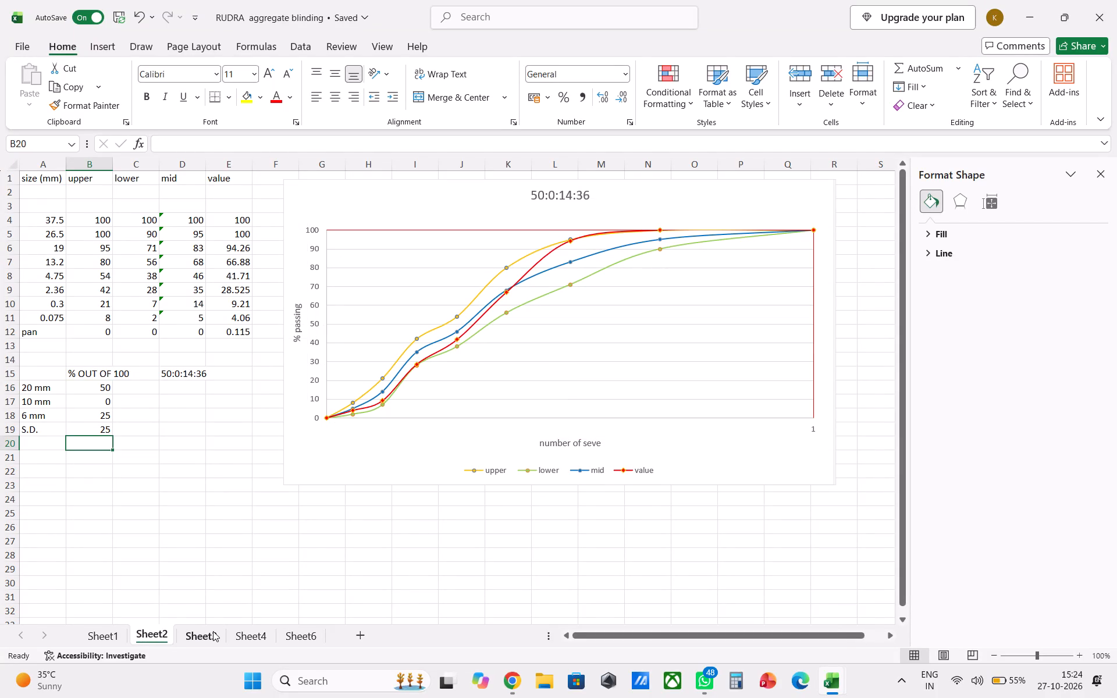
click(213, 631)
click(161, 634)
click(188, 632)
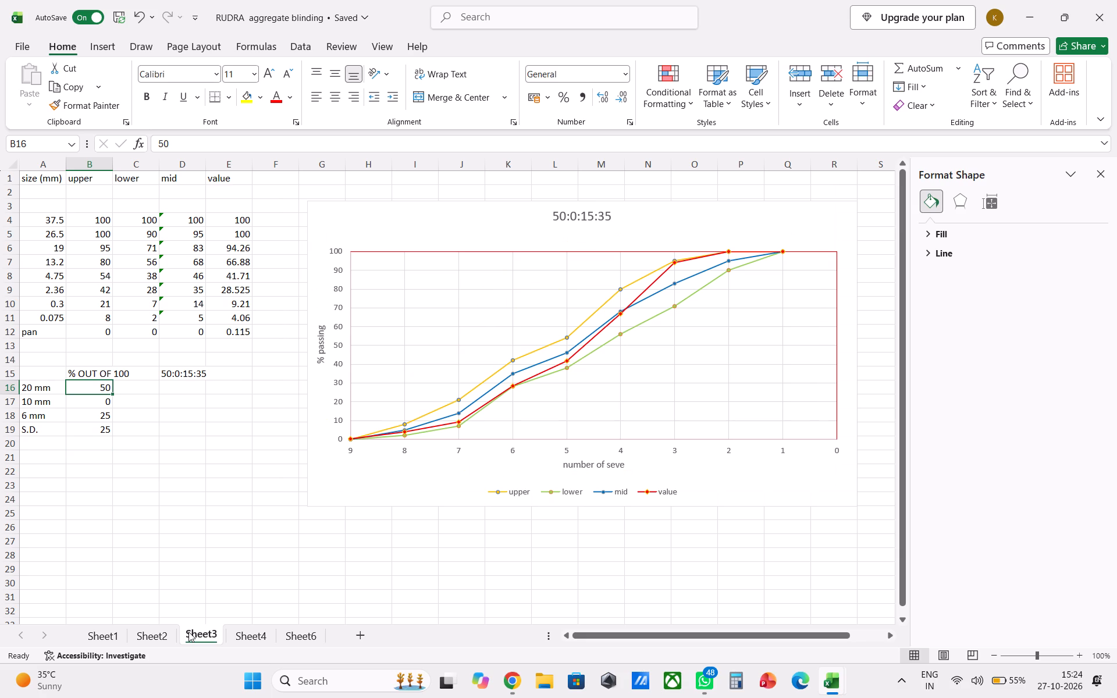
click(146, 632)
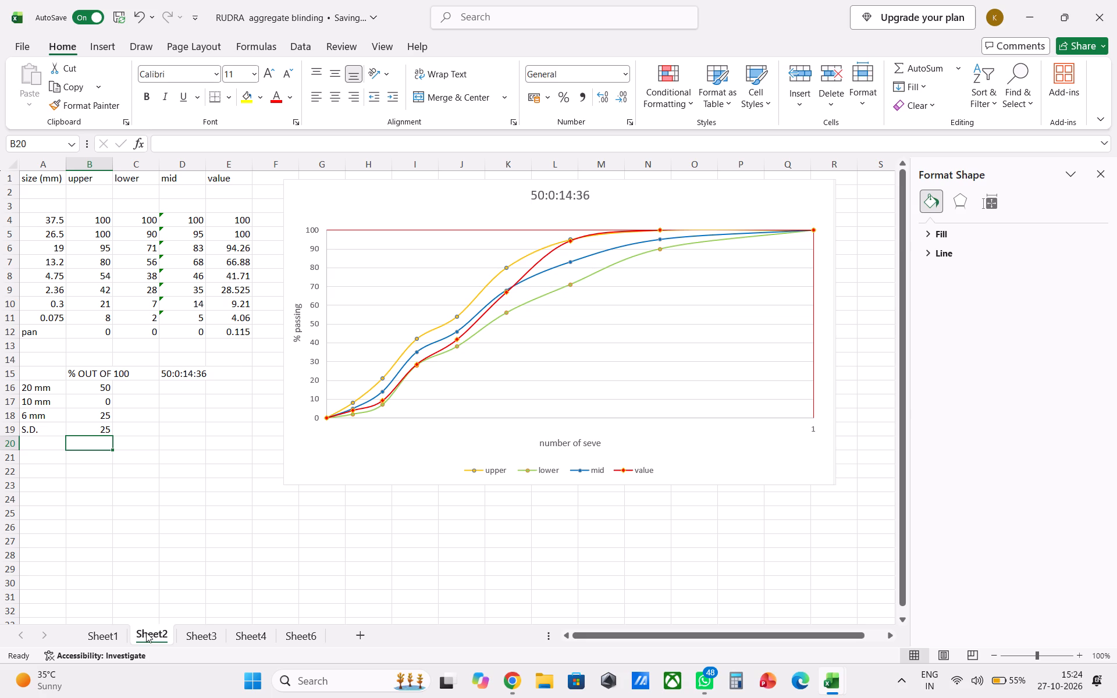
click(194, 635)
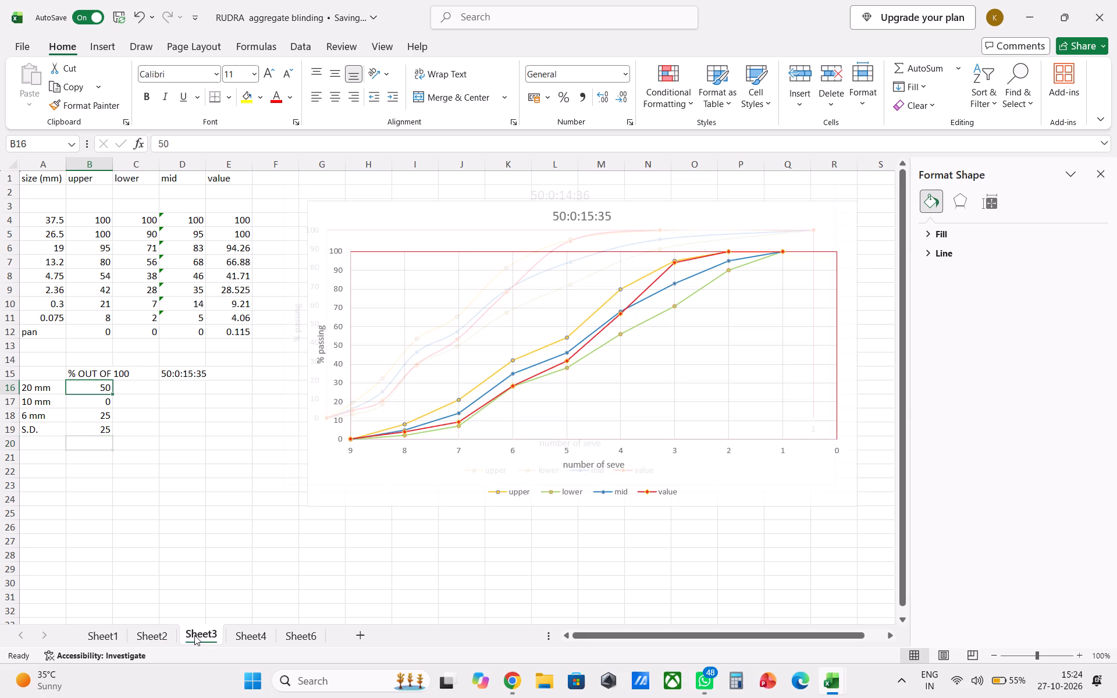
click(163, 640)
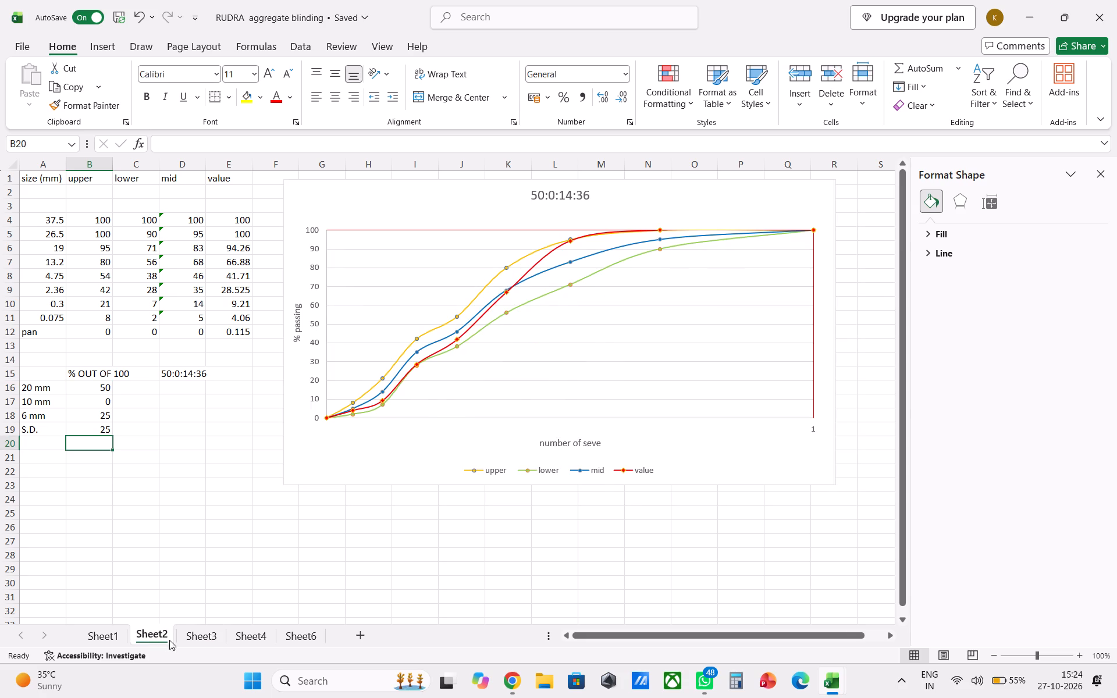
click(196, 635)
click(166, 637)
click(201, 633)
click(151, 640)
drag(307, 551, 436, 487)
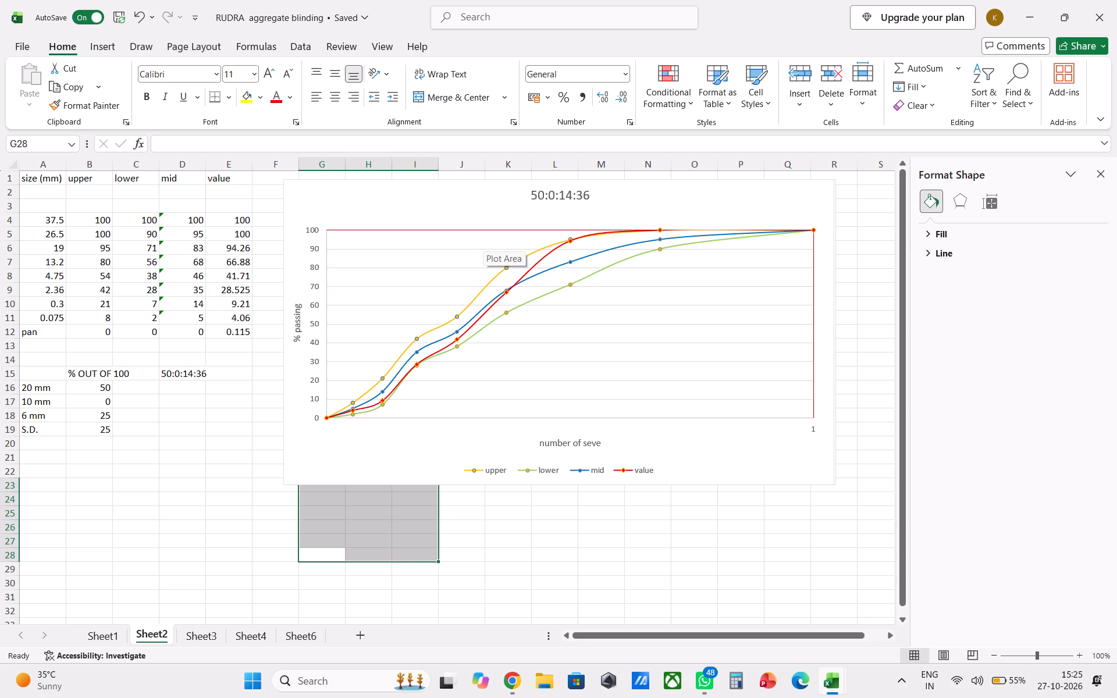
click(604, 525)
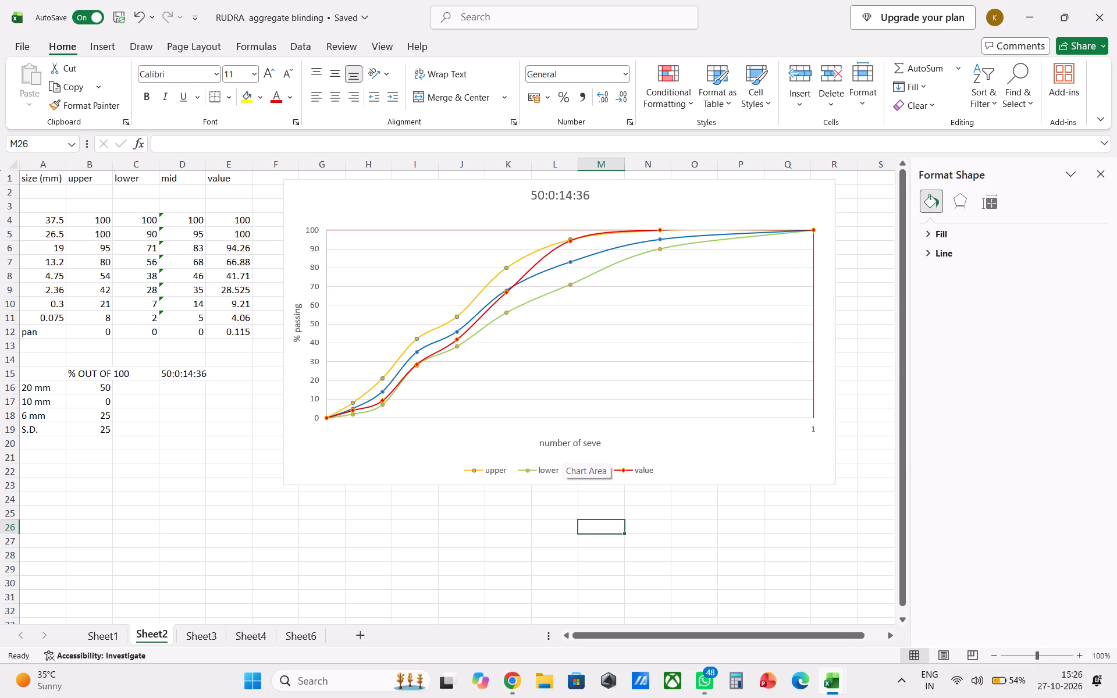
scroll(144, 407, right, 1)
Inspect the Sheet2 chart's available chart elements, including the primary horizontal and primary vertical axes options, without changing them.
click(387, 273)
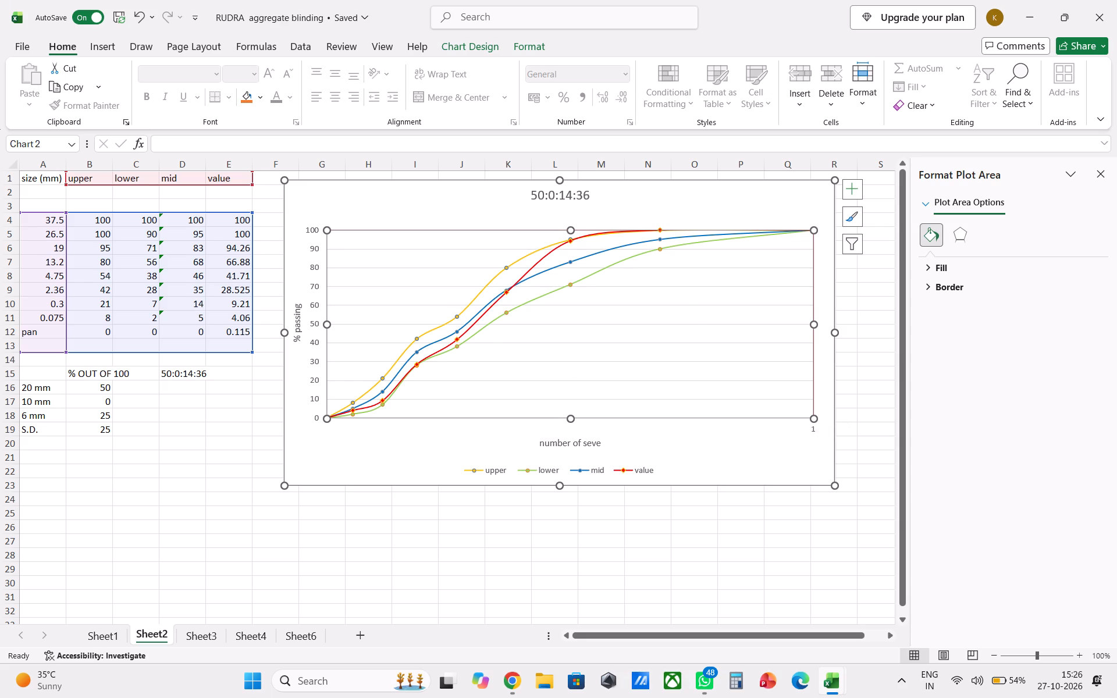
click(848, 200)
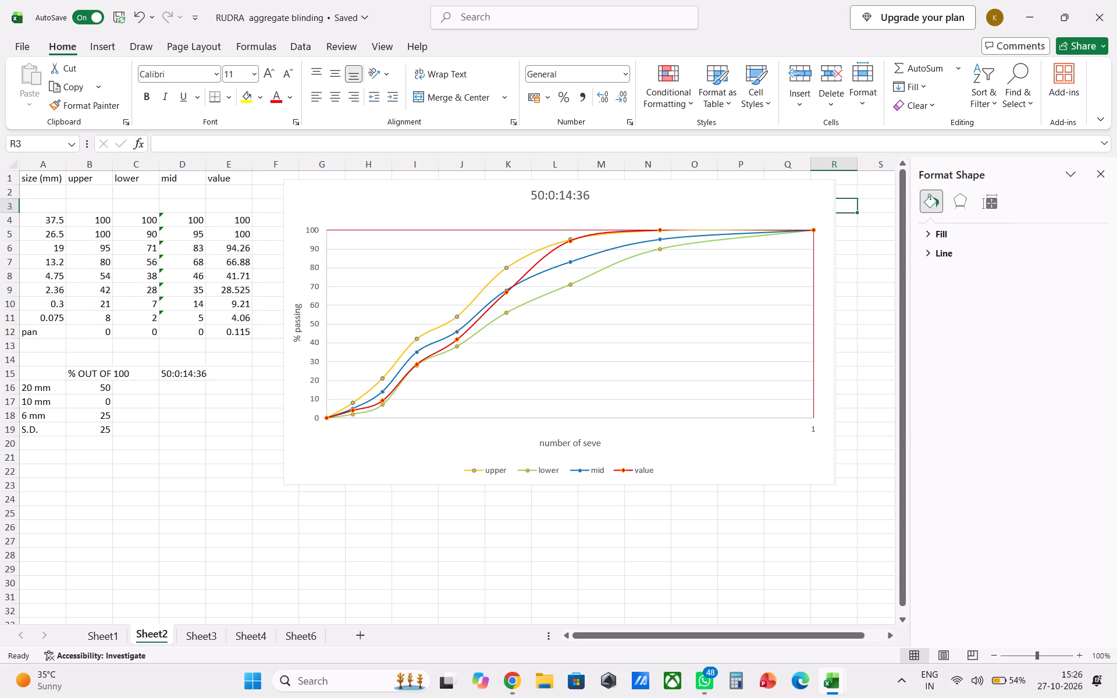
click(813, 190)
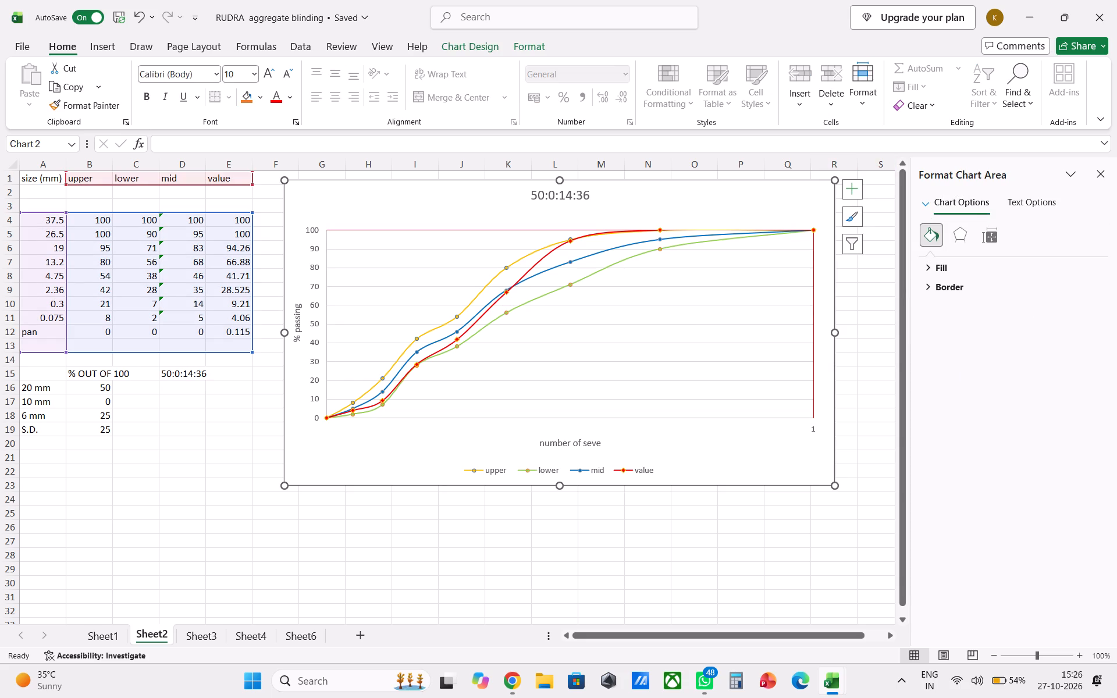
click(851, 189)
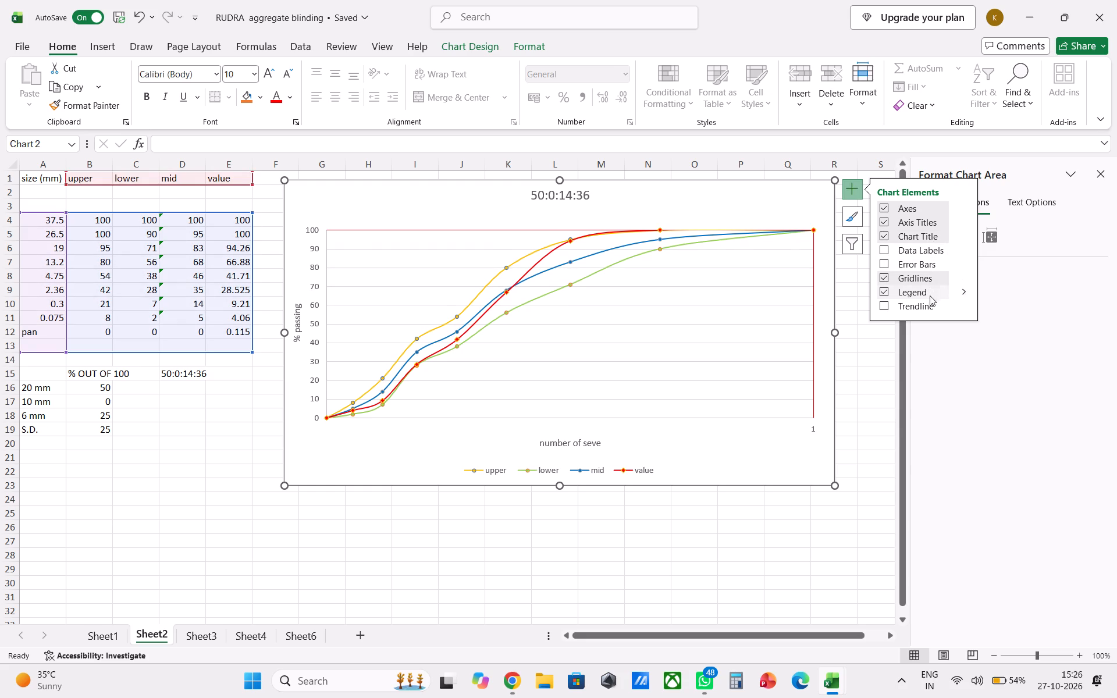
click(457, 433)
click(462, 419)
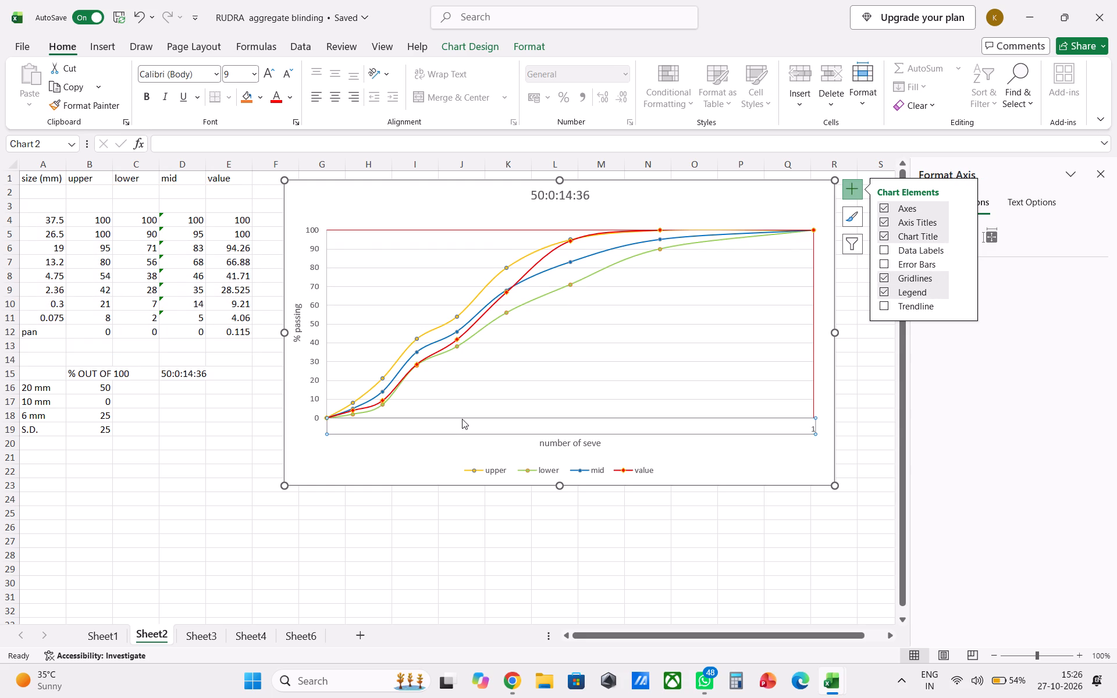
click(450, 215)
right_click(450, 215)
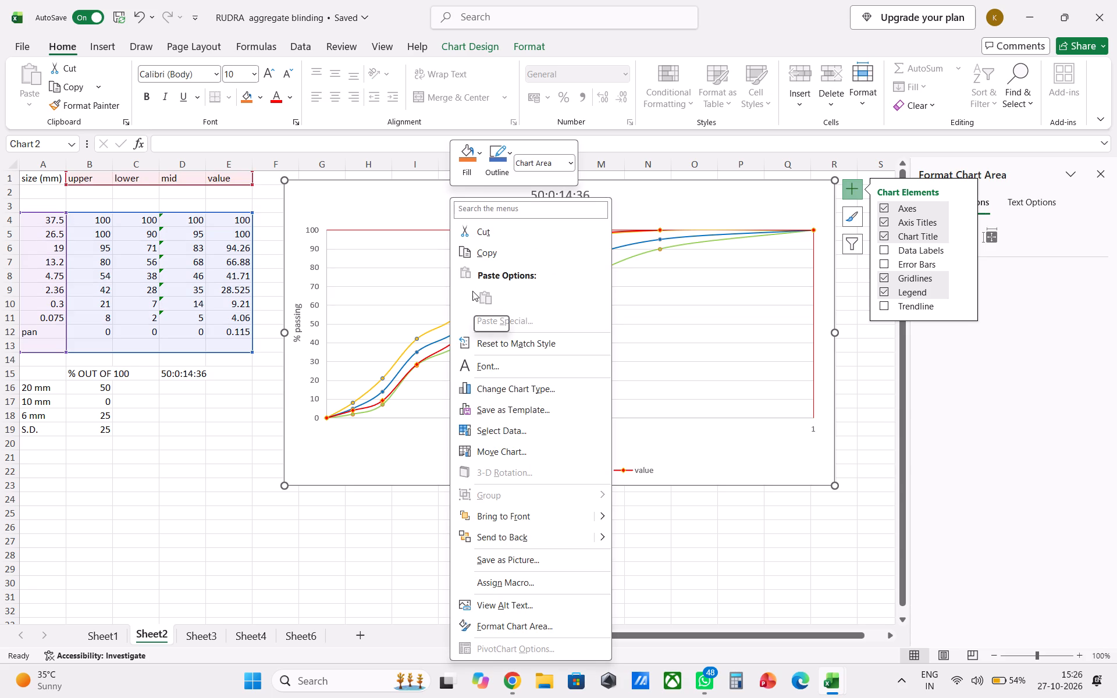
click(756, 431)
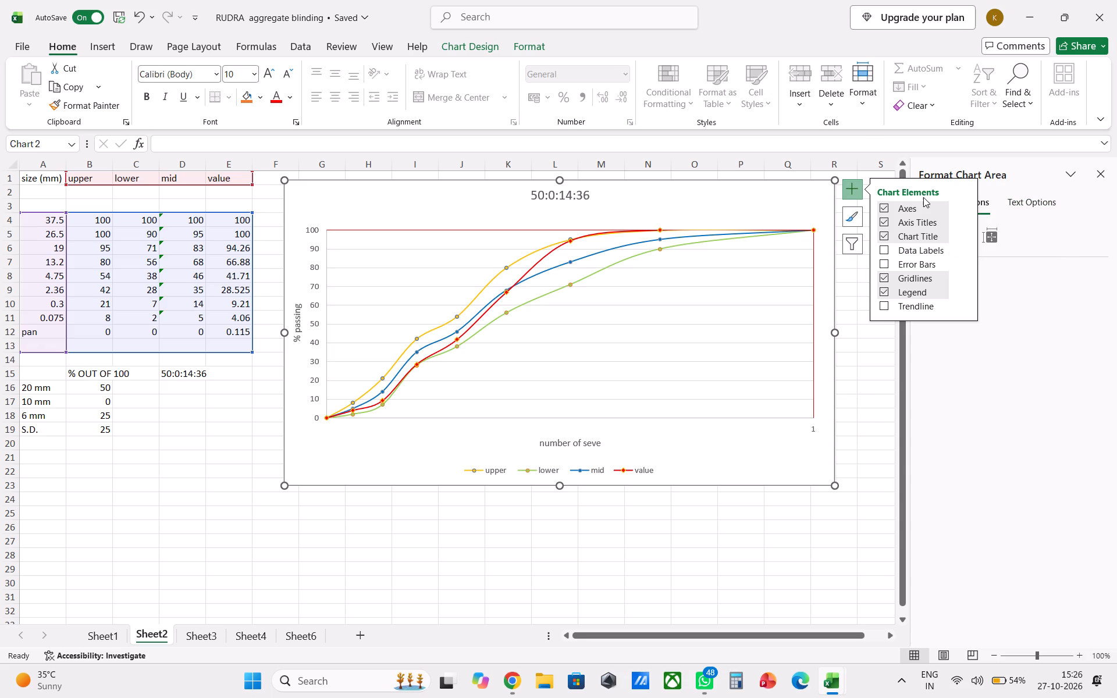
click(961, 207)
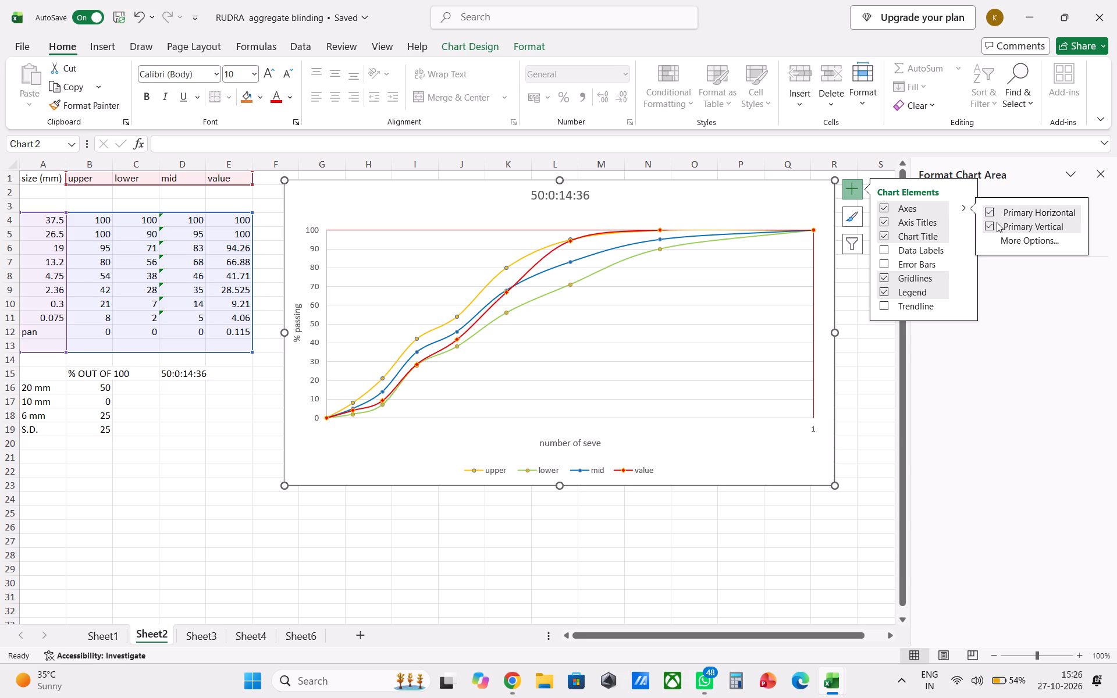
click(700, 203)
Nudge the gradation chart very slightly across and down Sheet2.
drag(753, 198, 758, 200)
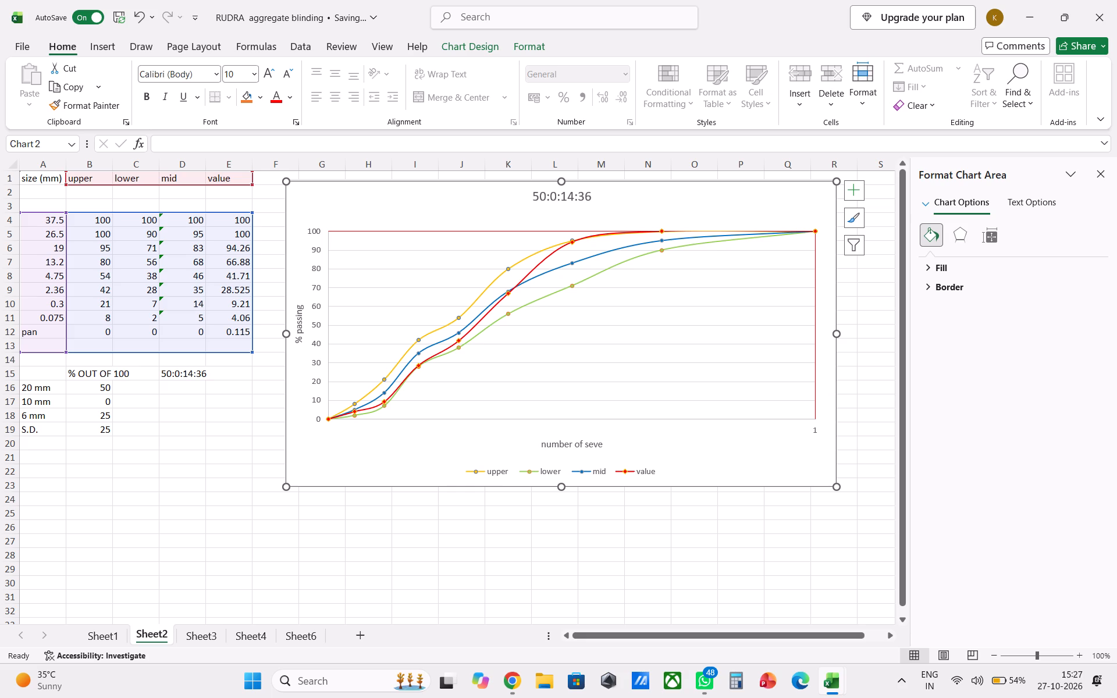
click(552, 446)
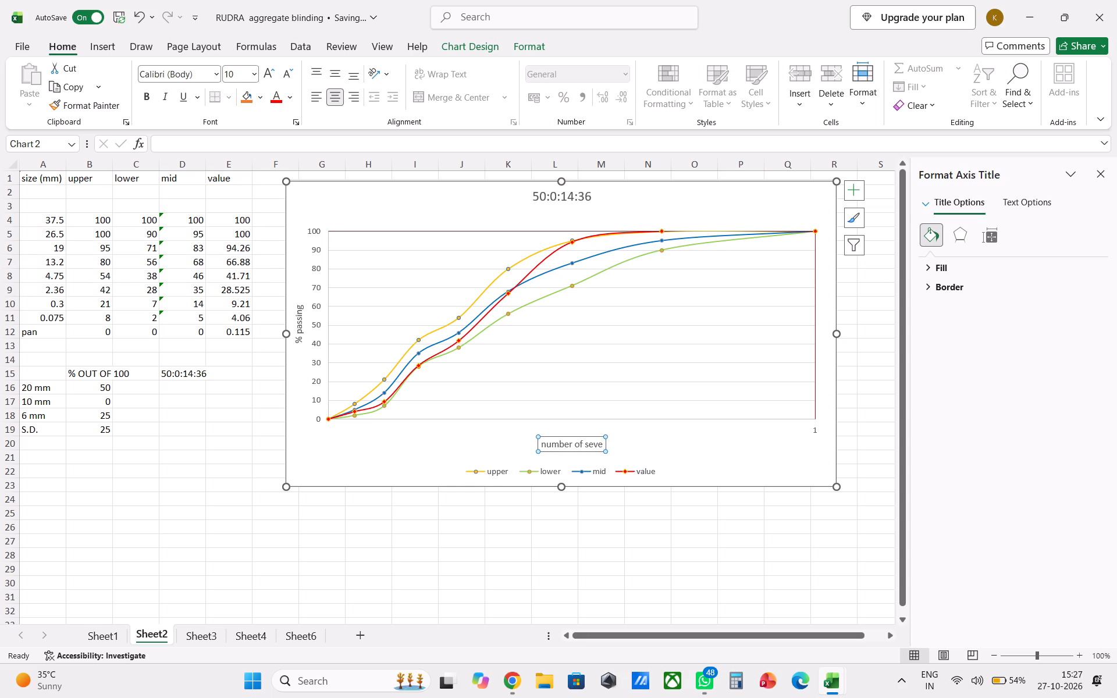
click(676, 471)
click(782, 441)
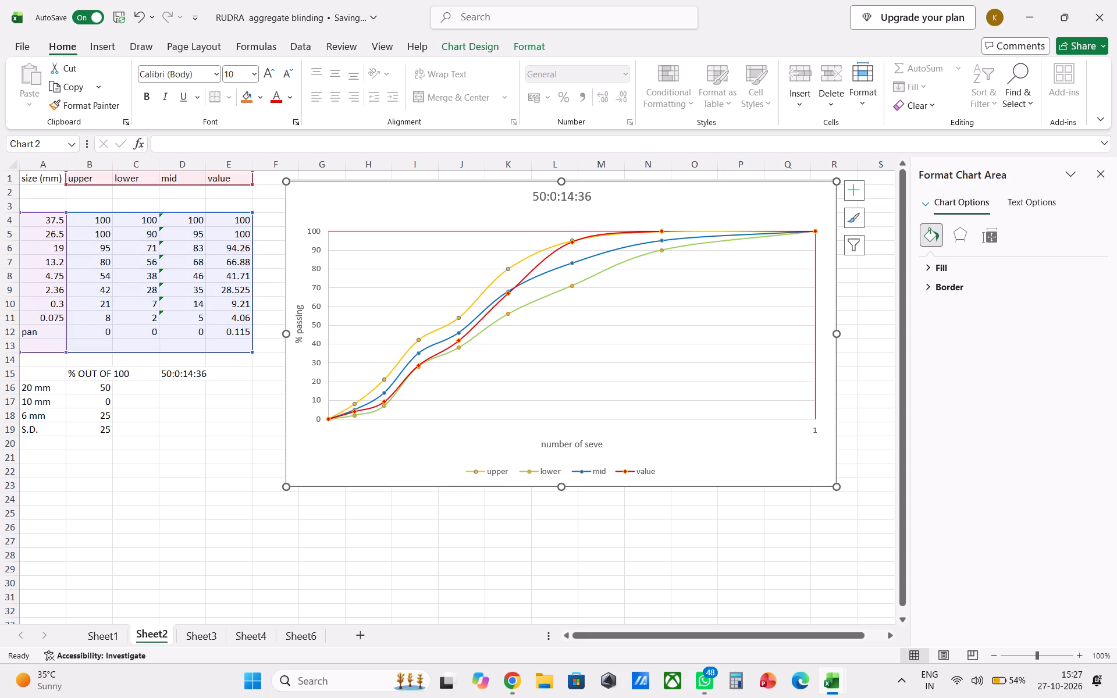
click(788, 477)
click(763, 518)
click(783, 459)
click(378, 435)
Inspect the upper series' name, X-value and Y-value references in the Sheet2 gradation chart's data source, leaving them unchanged.
right_click(418, 219)
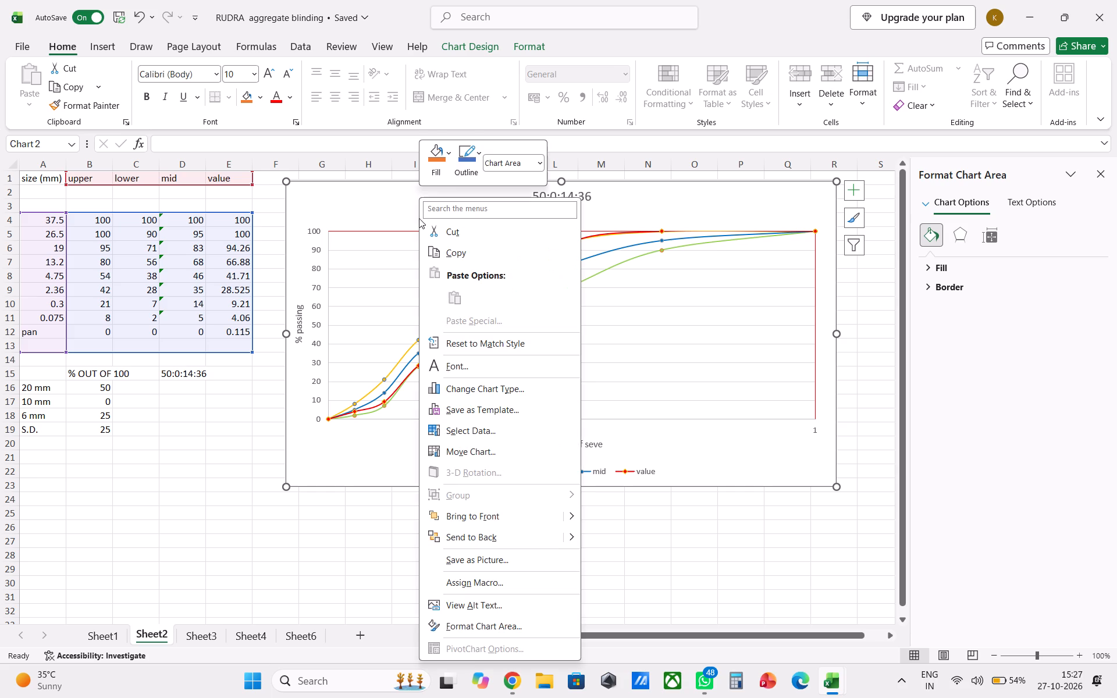
click(456, 432)
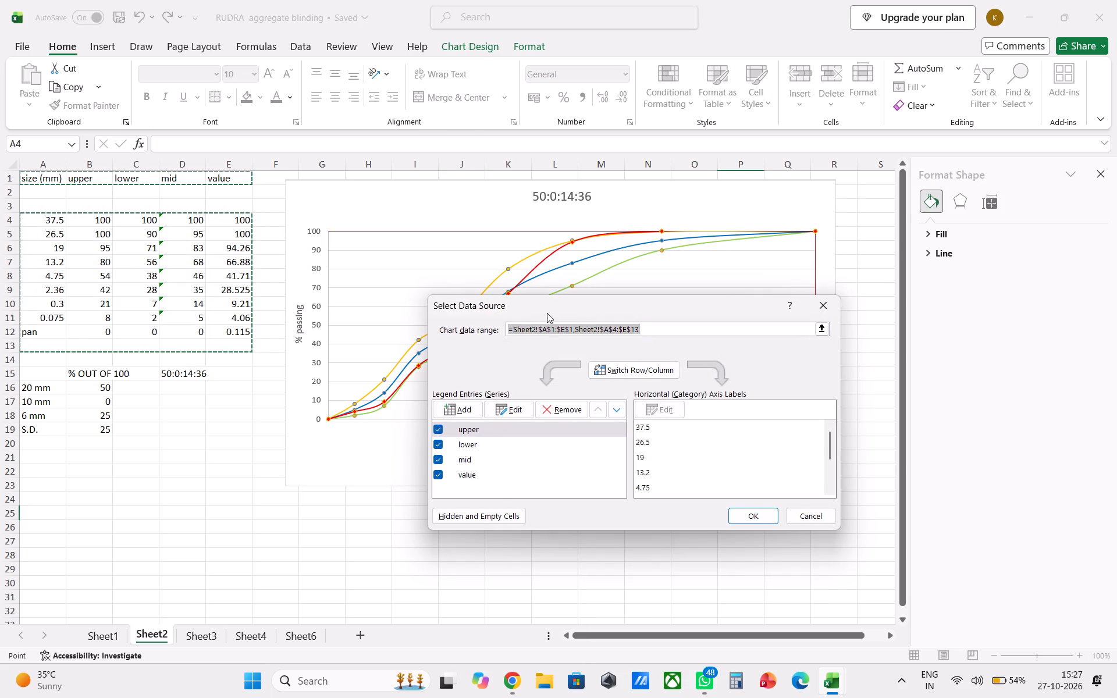
drag(550, 301, 708, 300)
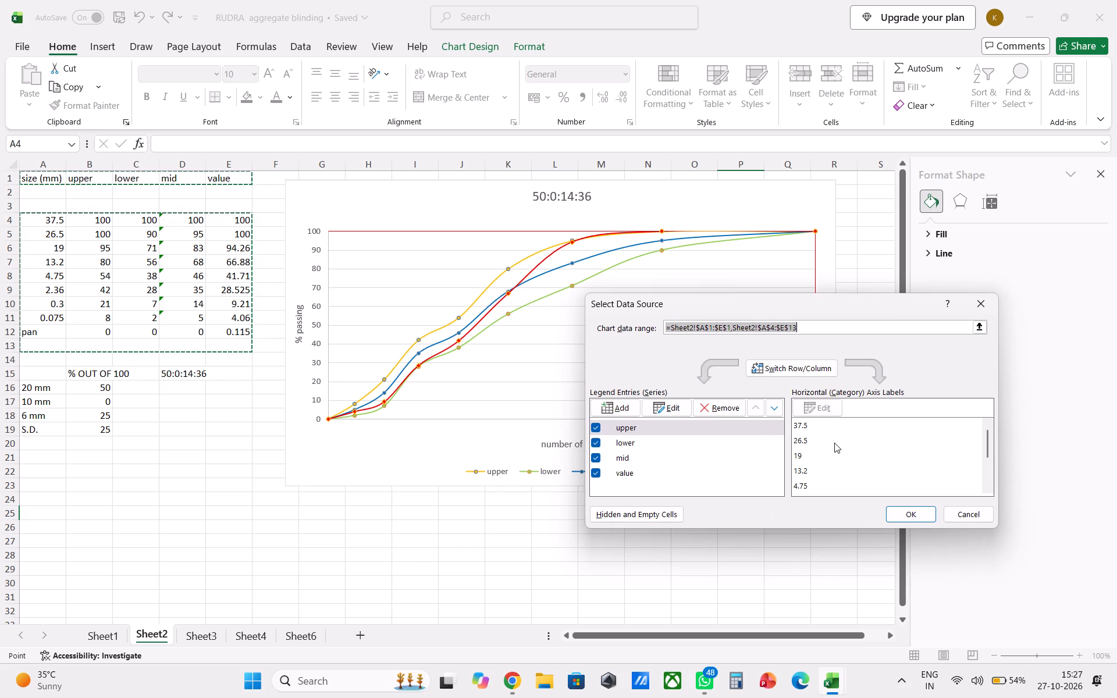
scroll(820, 438, down, 5)
scroll(820, 439, up, 9)
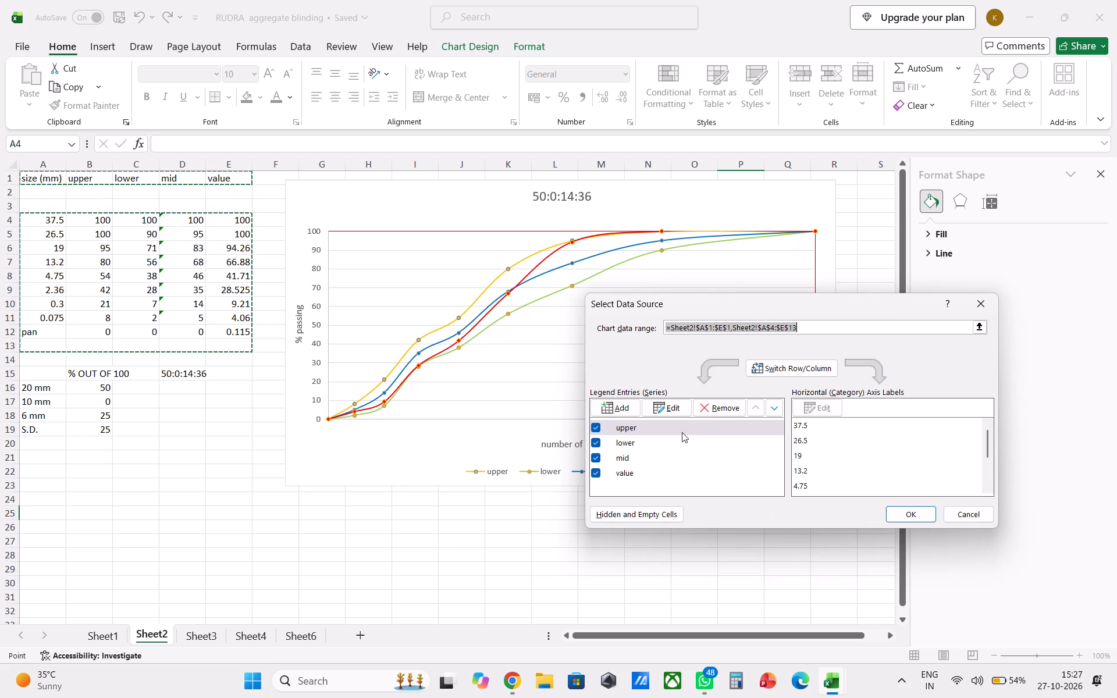
click(669, 405)
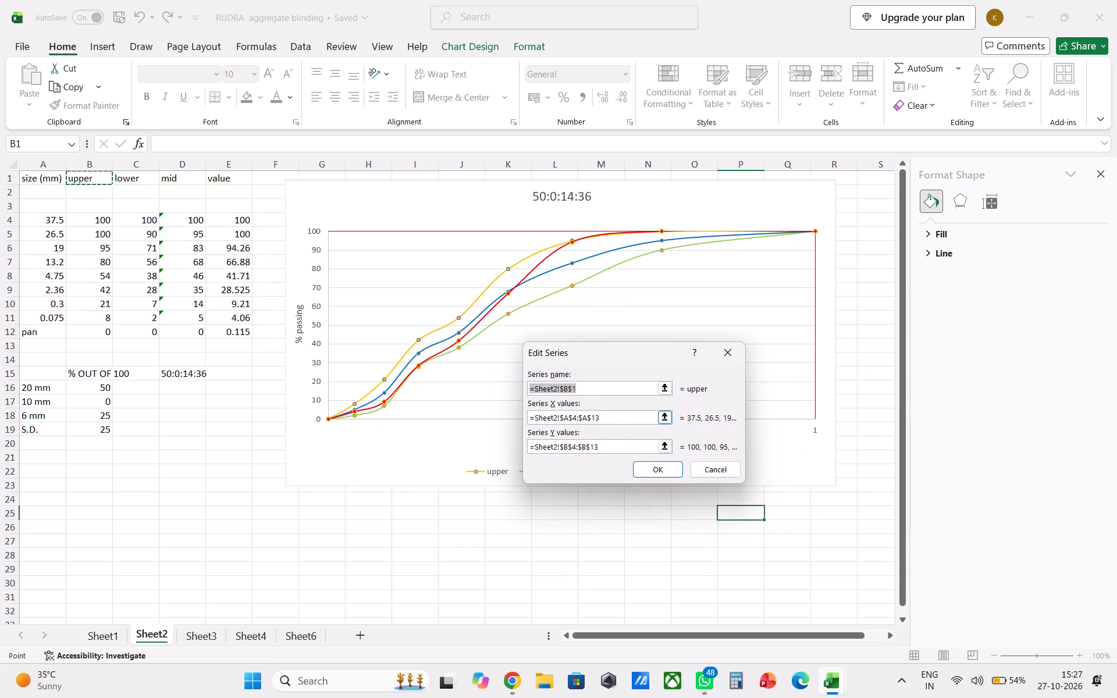
click(617, 416)
scroll(281, 376, up, 2)
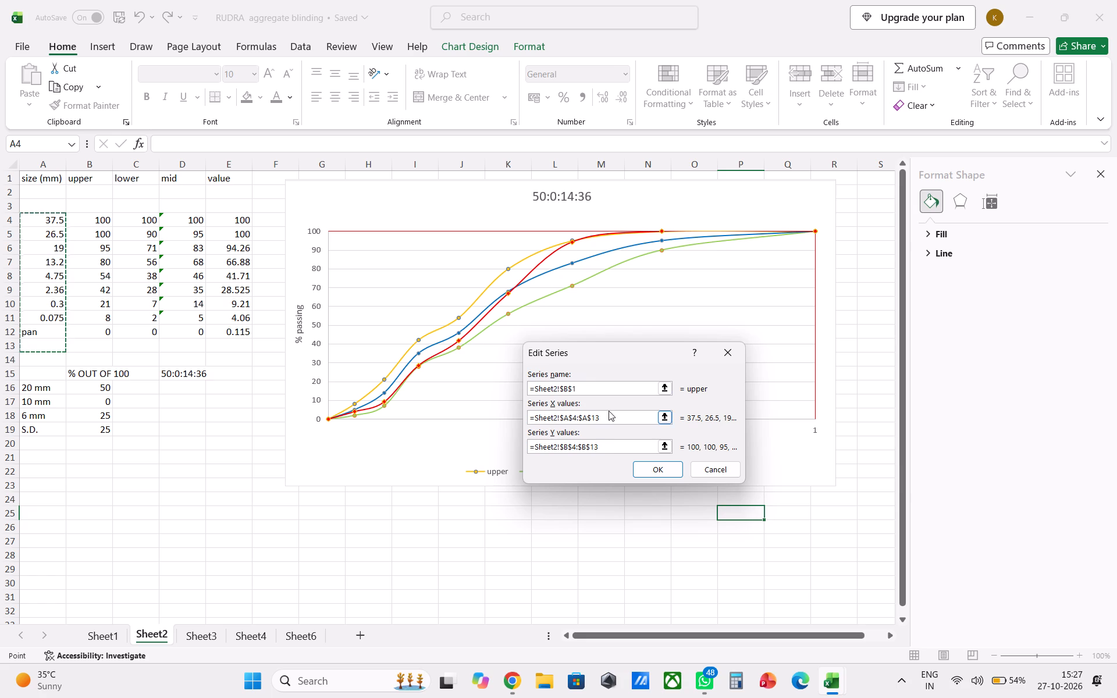
click(610, 444)
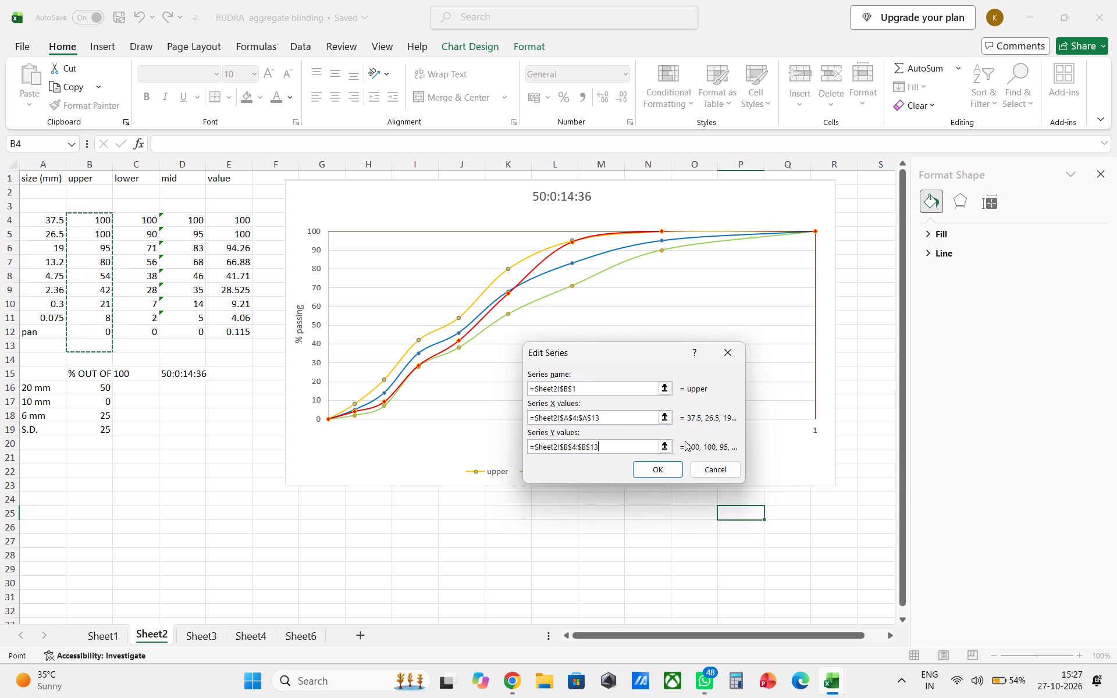
click(732, 475)
Inspect the value series' name, X-value and Y-value references in the chart's data source, leaving them unchanged.
click(646, 443)
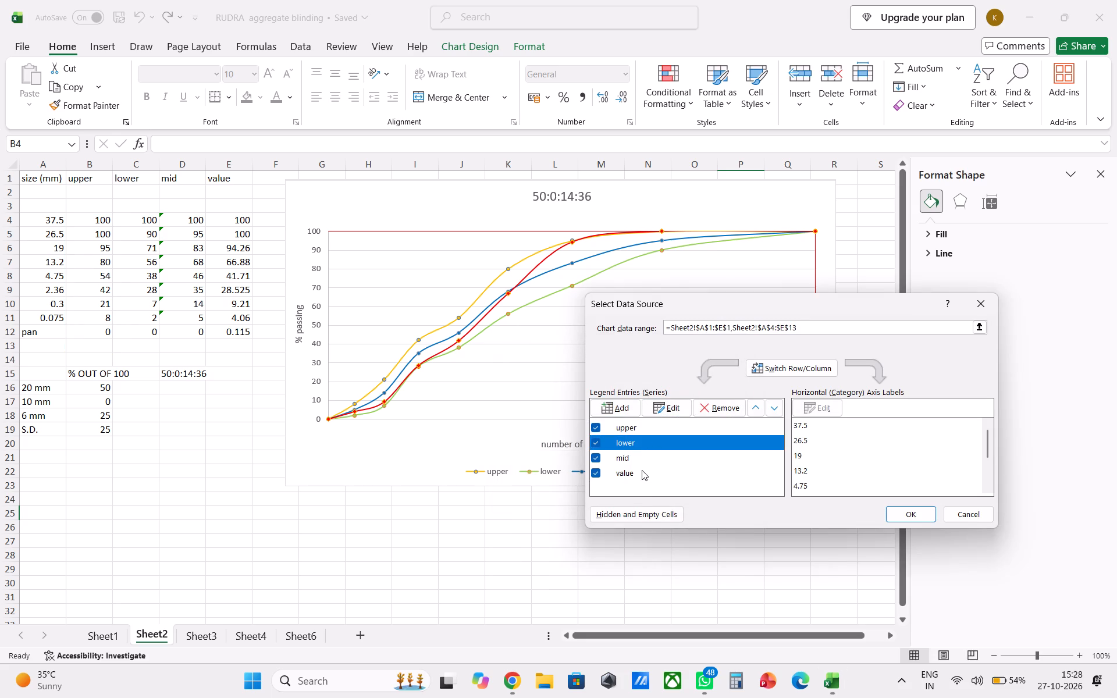
click(641, 474)
click(652, 411)
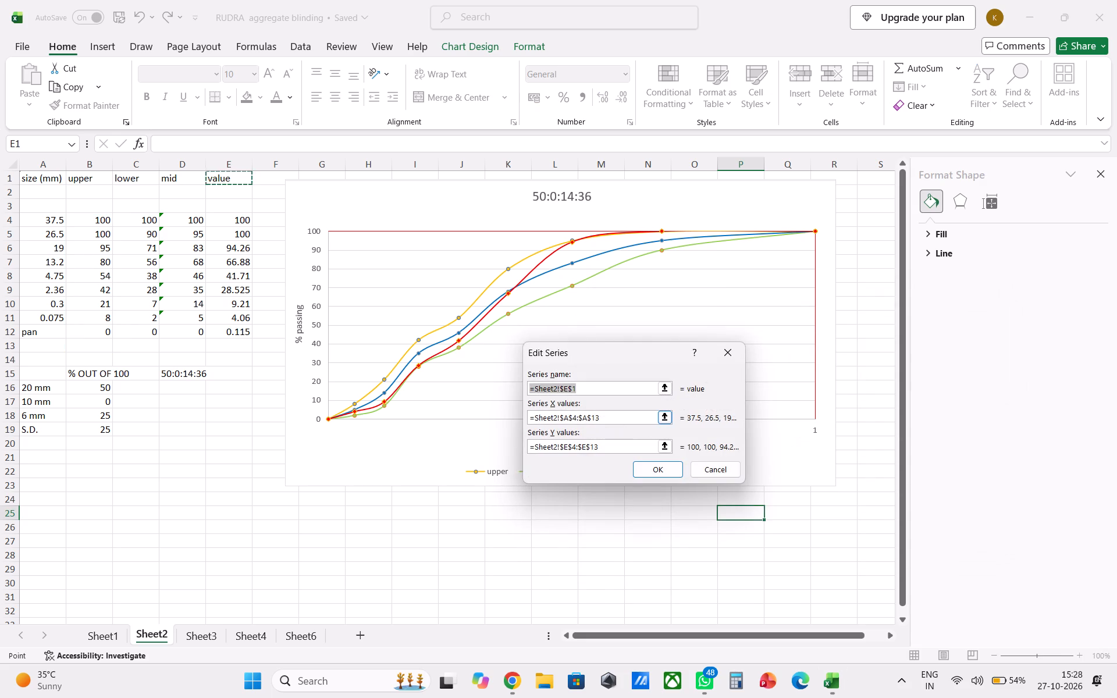
click(609, 415)
click(607, 440)
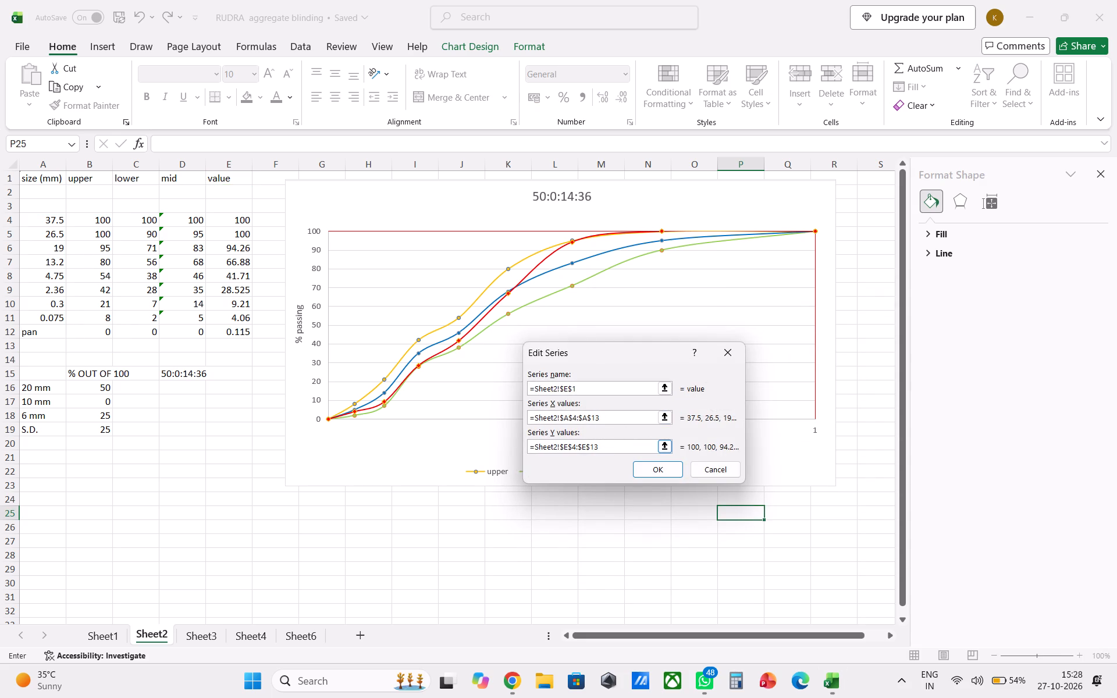
click(607, 446)
click(607, 384)
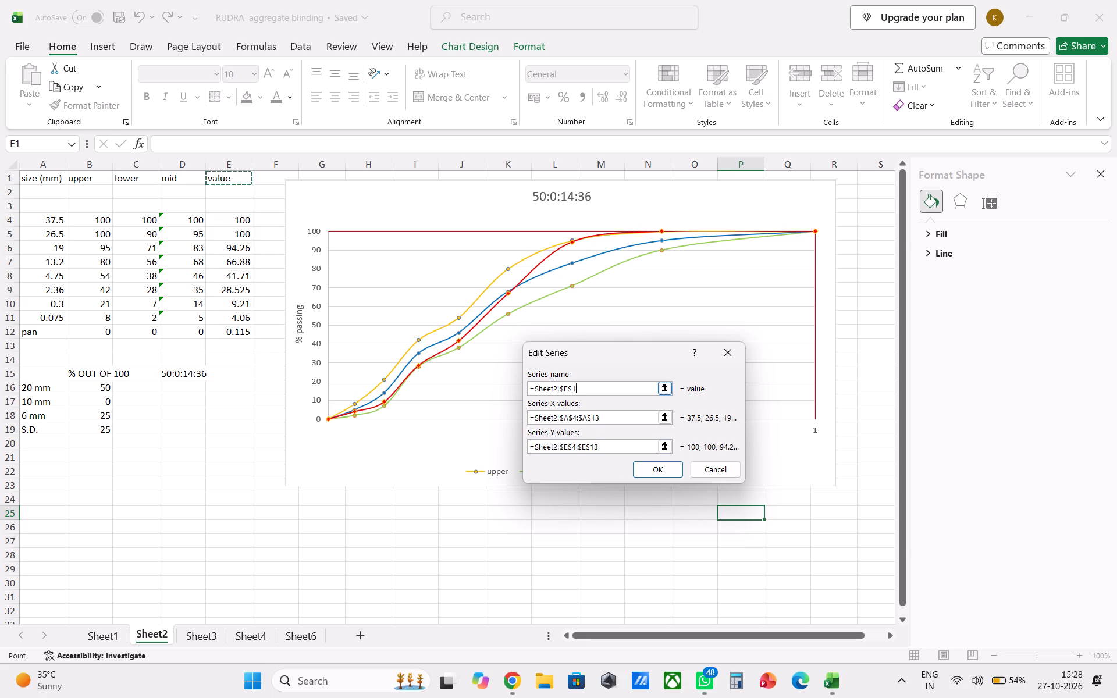
click(610, 407)
click(614, 417)
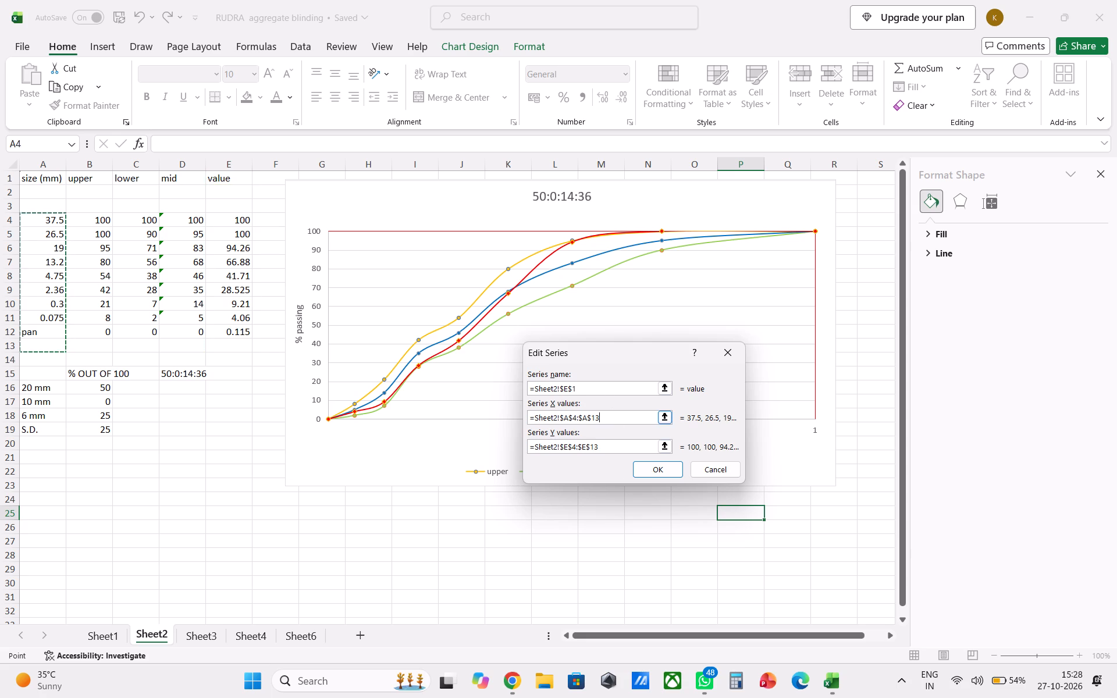
click(610, 442)
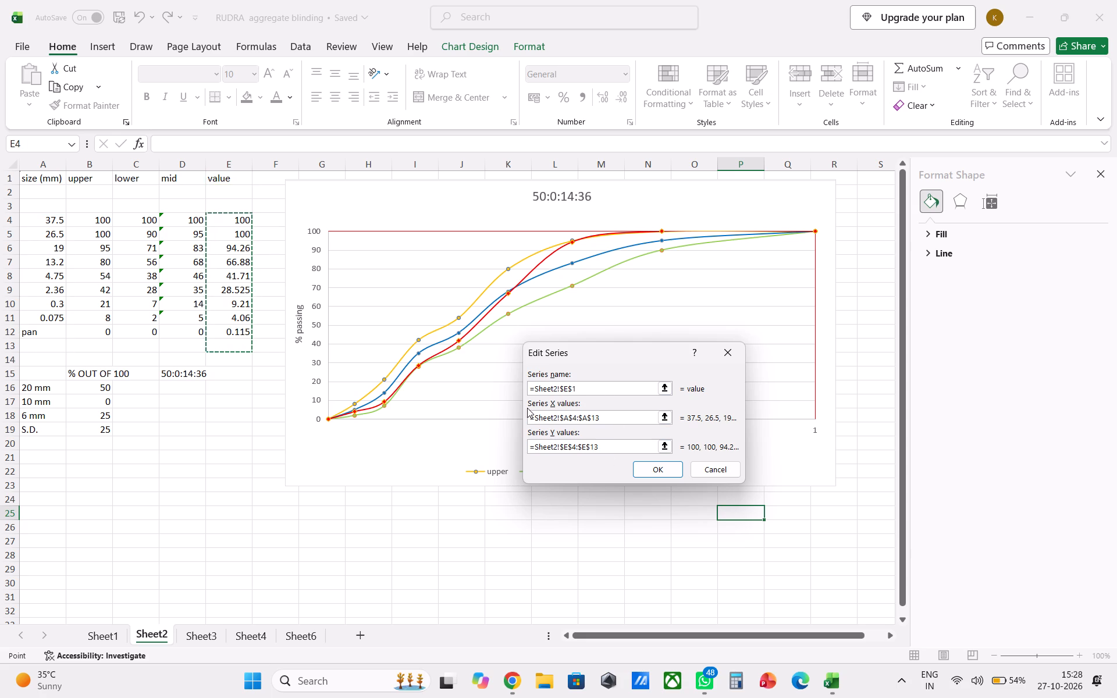
click(701, 469)
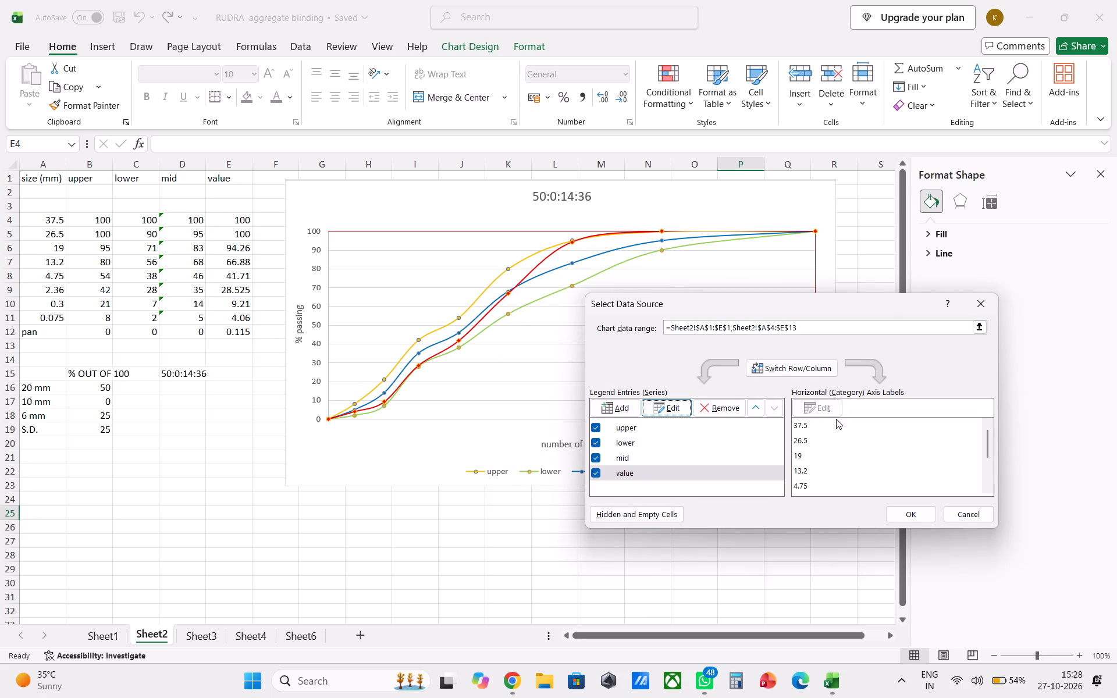
Review the sieve sizes listed as horizontal axis labels in the chart's data source, and leave without changes.
scroll(838, 436, down, 4)
drag(986, 468, 982, 454)
drag(982, 454, 981, 451)
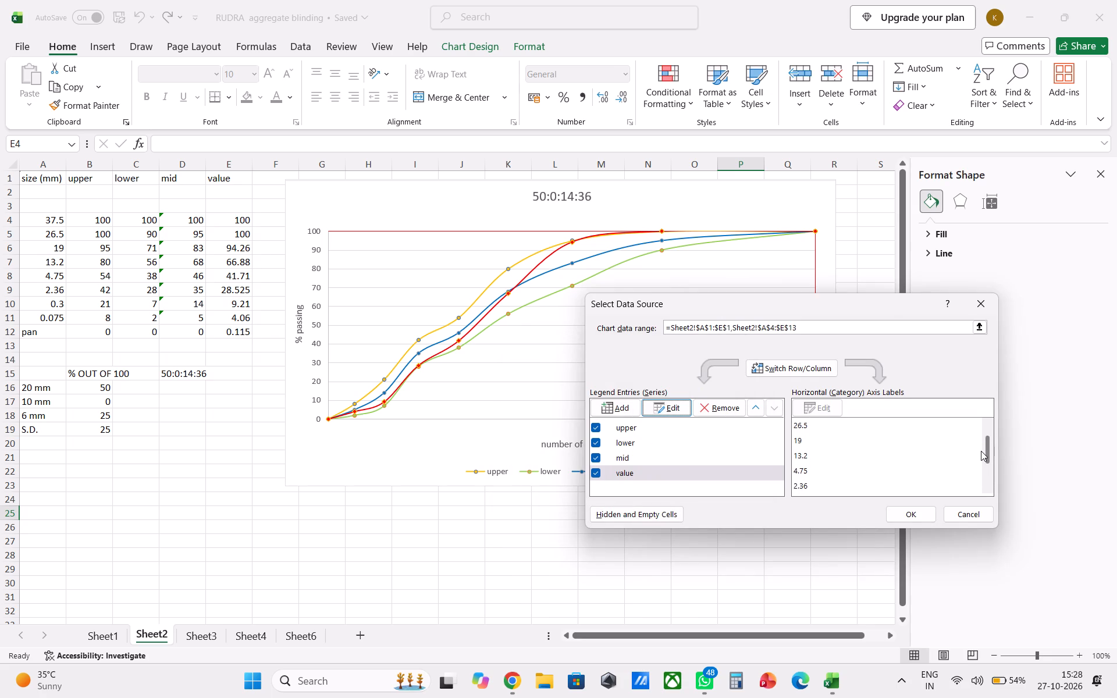
drag(981, 451, 982, 486)
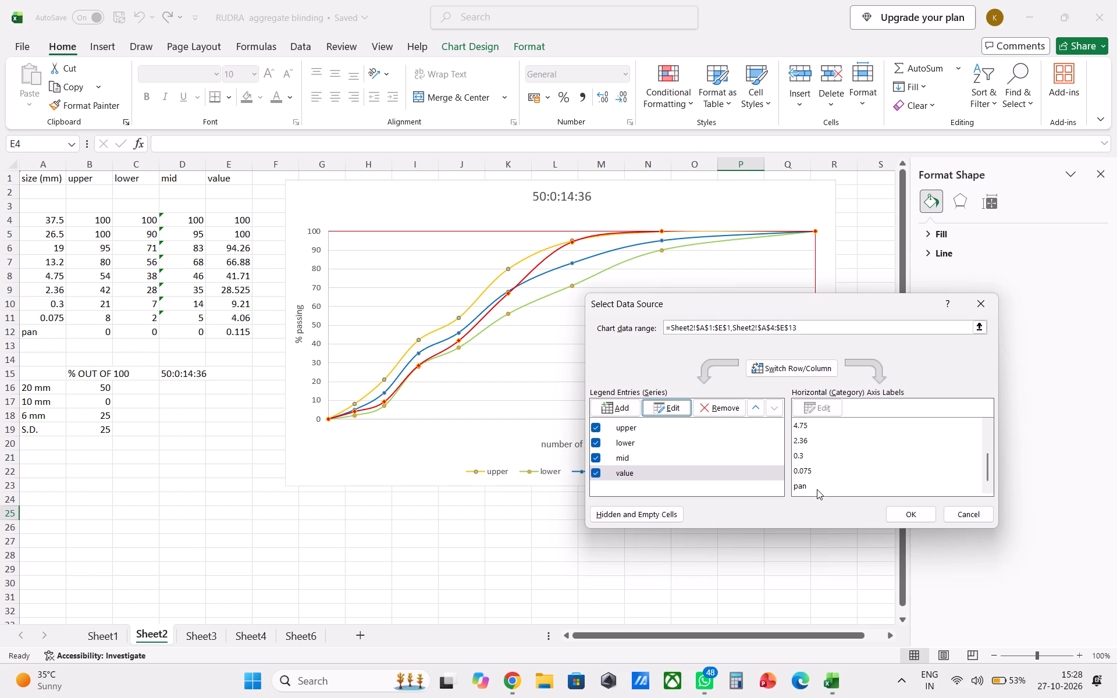
scroll(842, 469, up, 7)
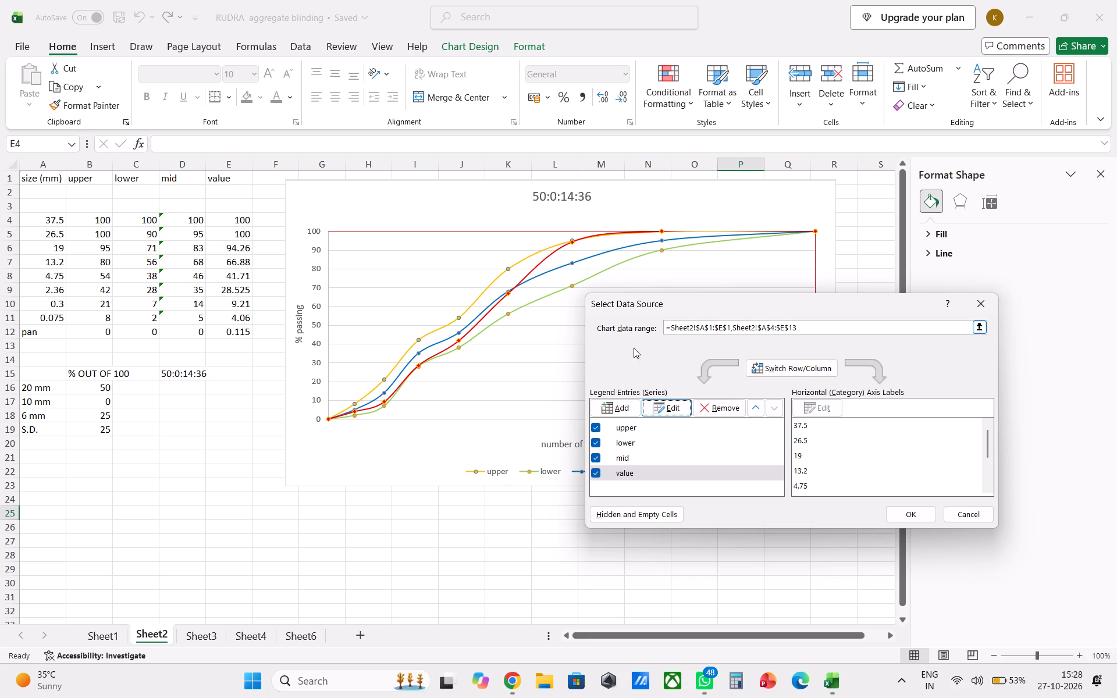
scroll(873, 435, down, 5)
scroll(821, 464, up, 4)
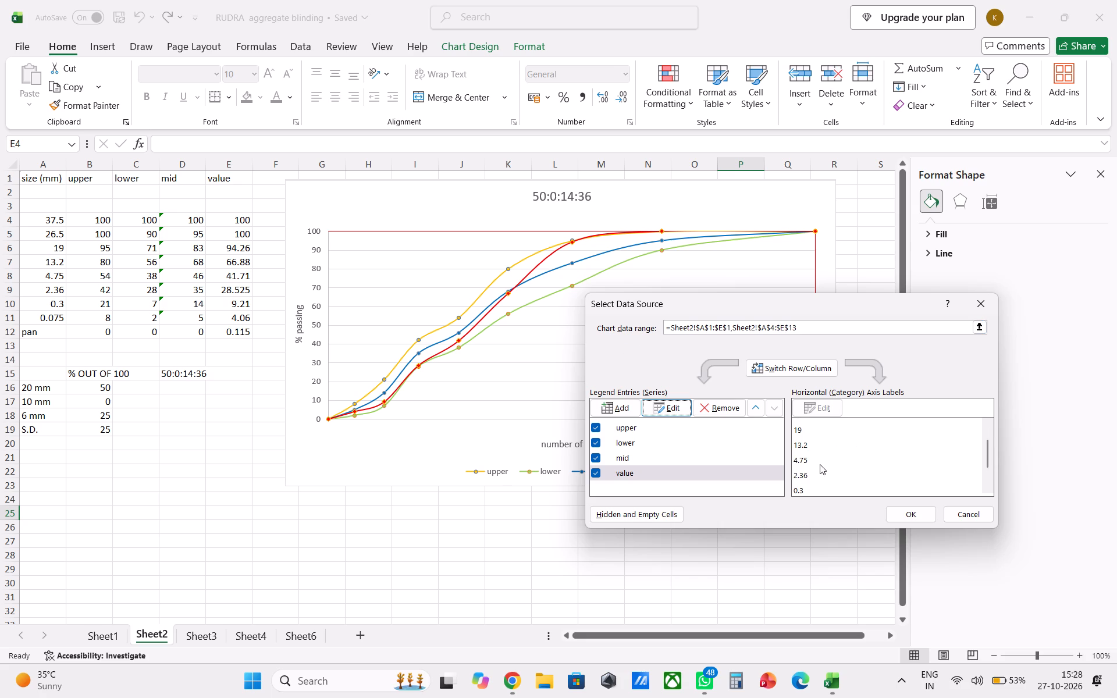
scroll(820, 464, up, 4)
scroll(799, 445, down, 3)
click(952, 517)
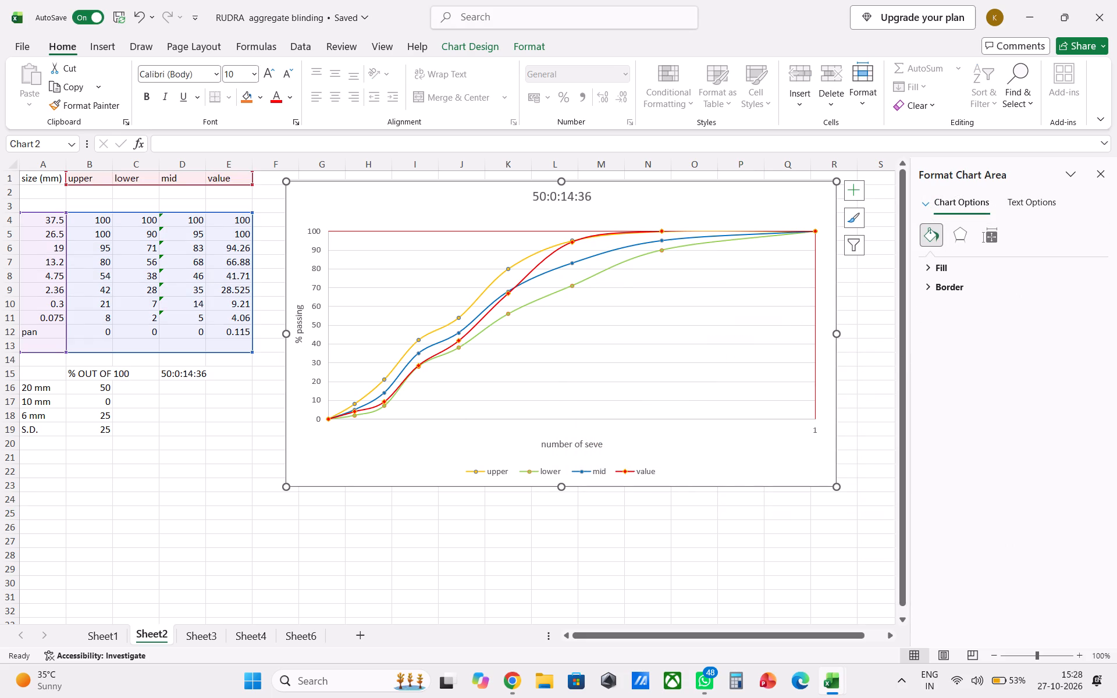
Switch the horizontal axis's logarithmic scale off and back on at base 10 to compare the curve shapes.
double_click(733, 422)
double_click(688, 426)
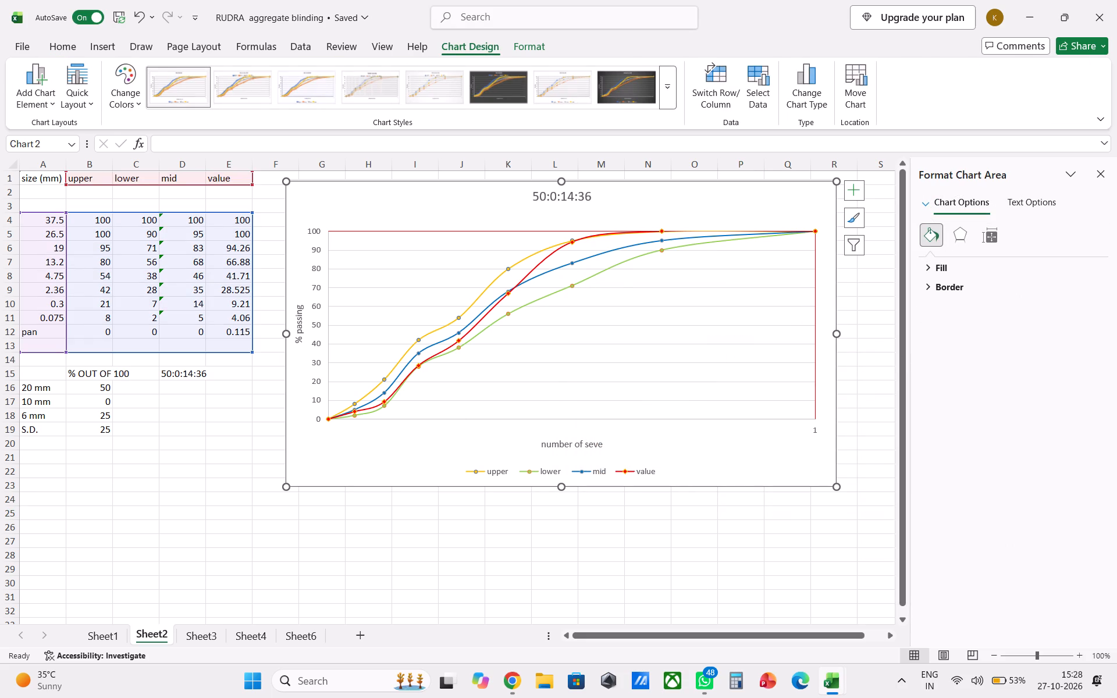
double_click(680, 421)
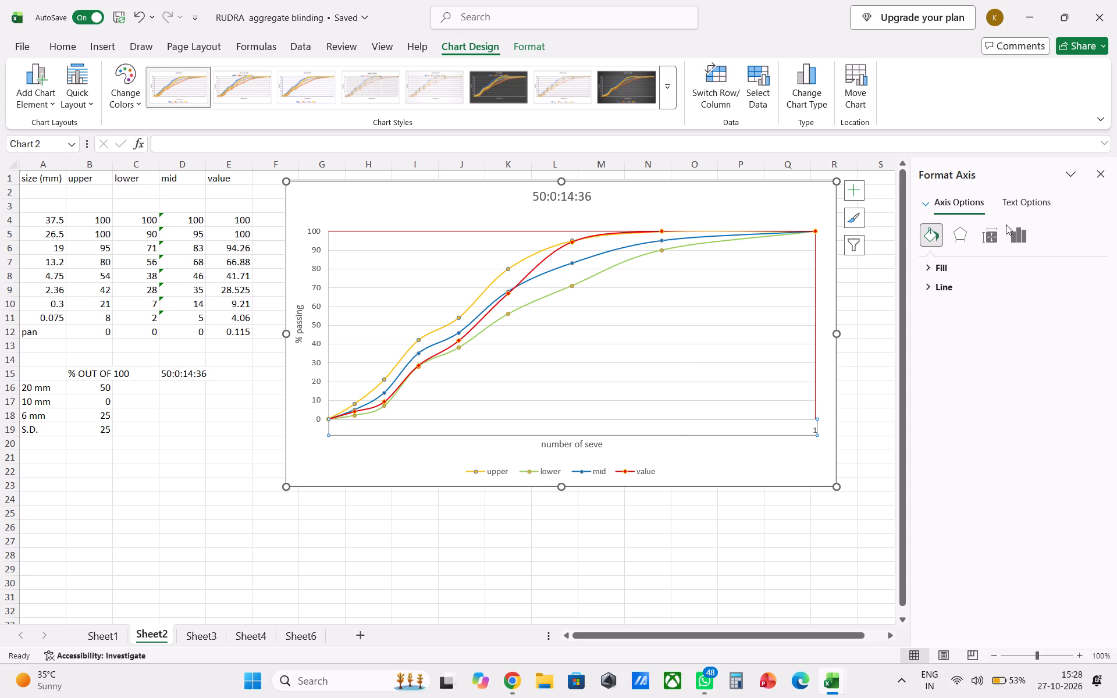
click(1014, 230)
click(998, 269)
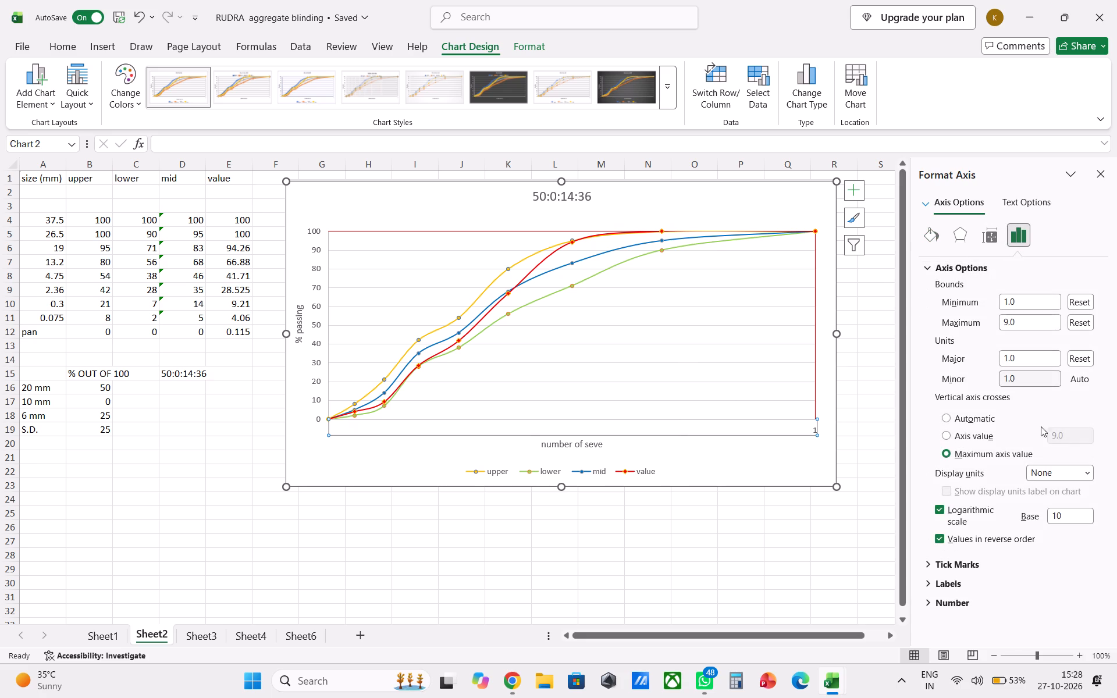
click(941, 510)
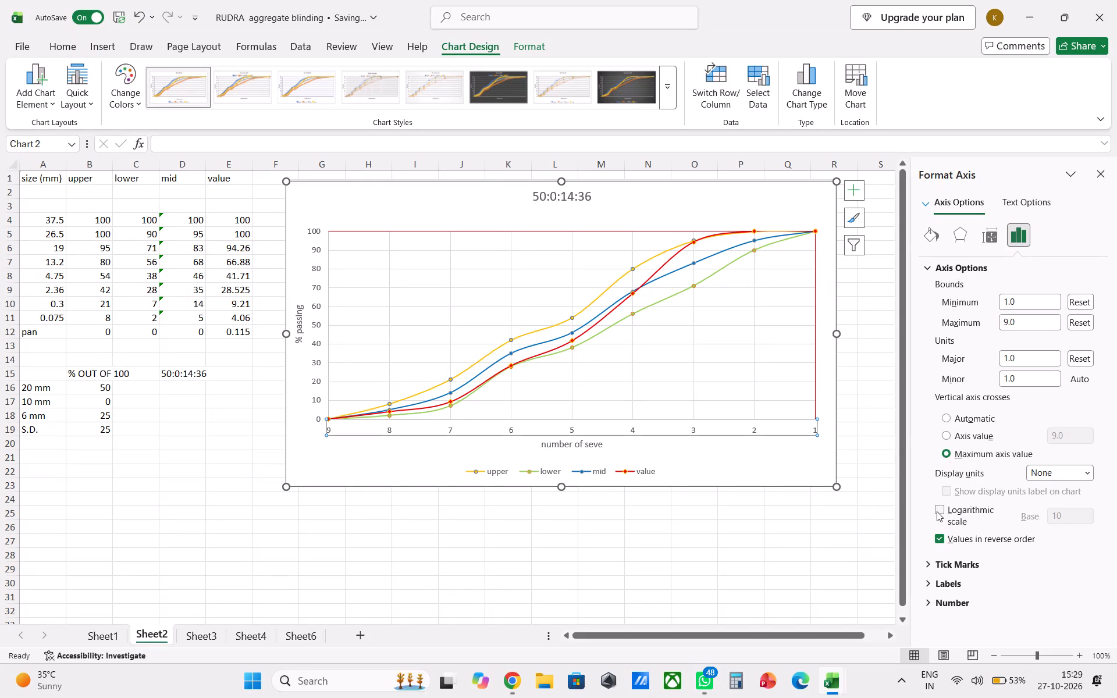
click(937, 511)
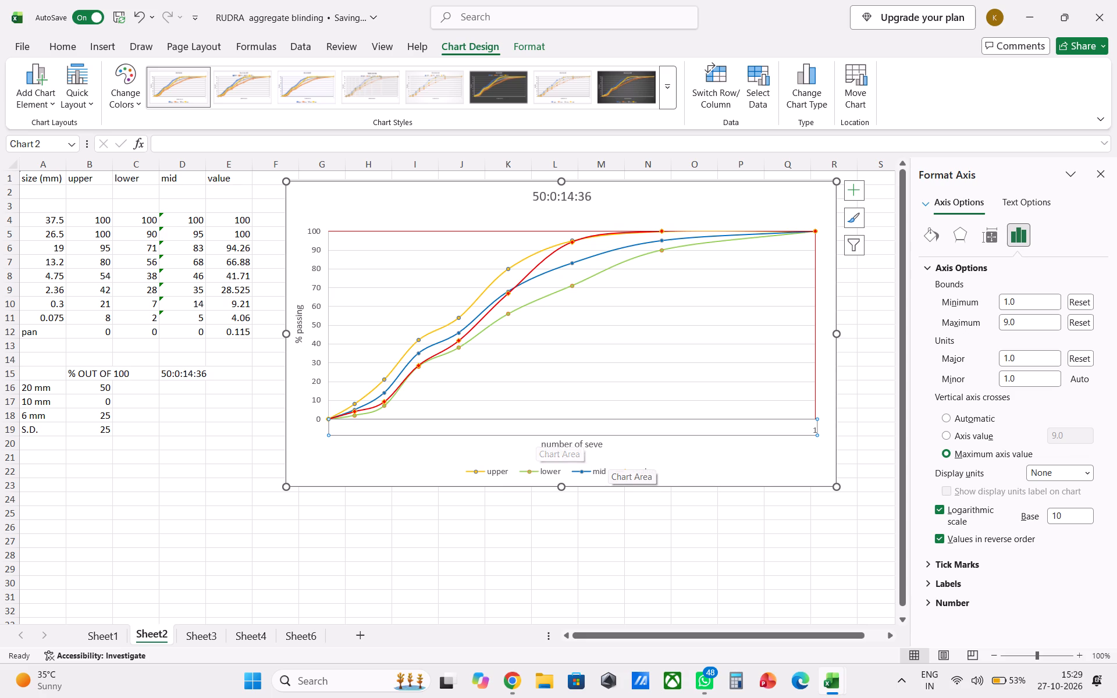
Check the sieve sizes and blend component labels in column A of Sheet2 against the gradation chart.
drag(672, 631, 648, 629)
scroll(344, 531, up, 6)
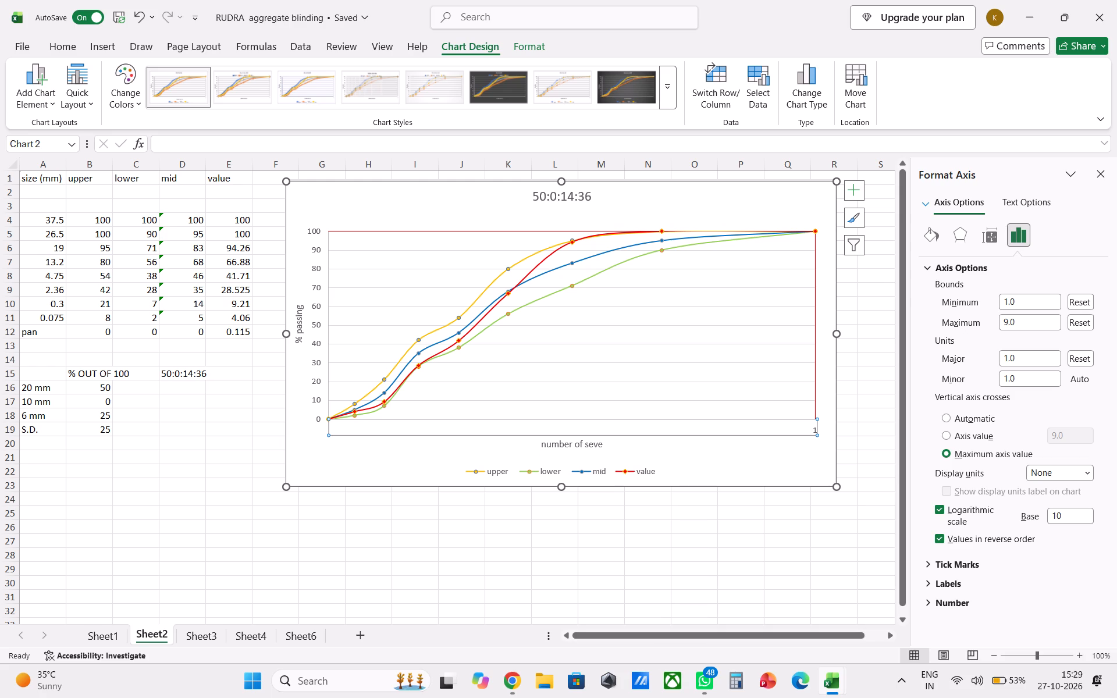
scroll(273, 523, up, 1)
click(59, 245)
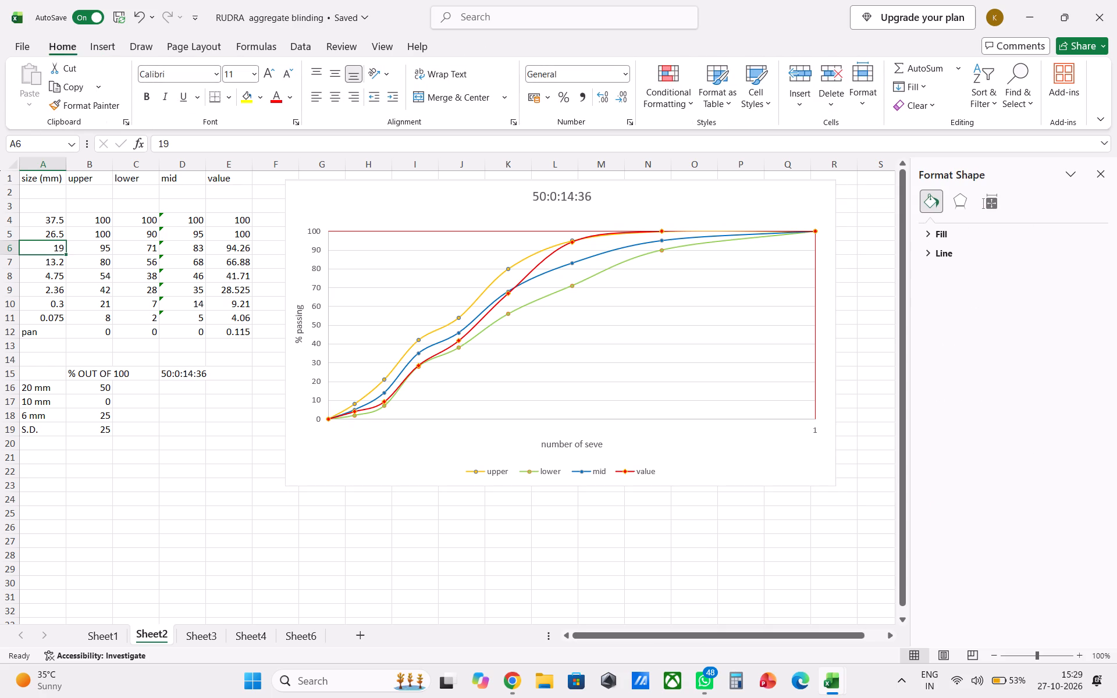
click(35, 381)
click(42, 404)
click(40, 422)
click(41, 436)
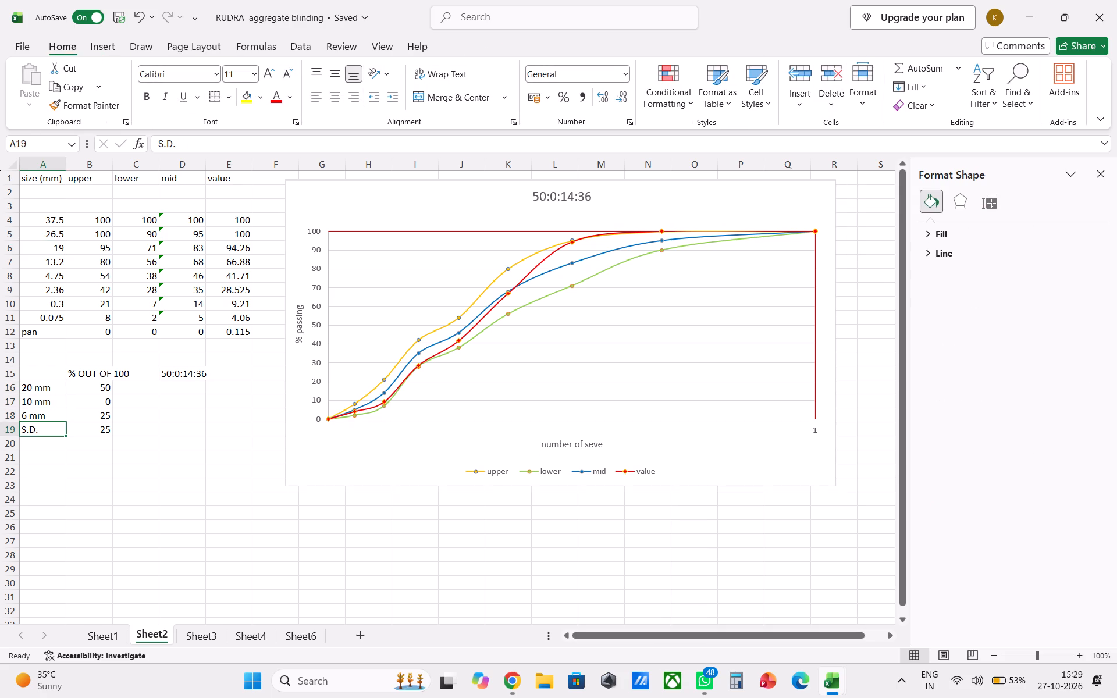
click(360, 441)
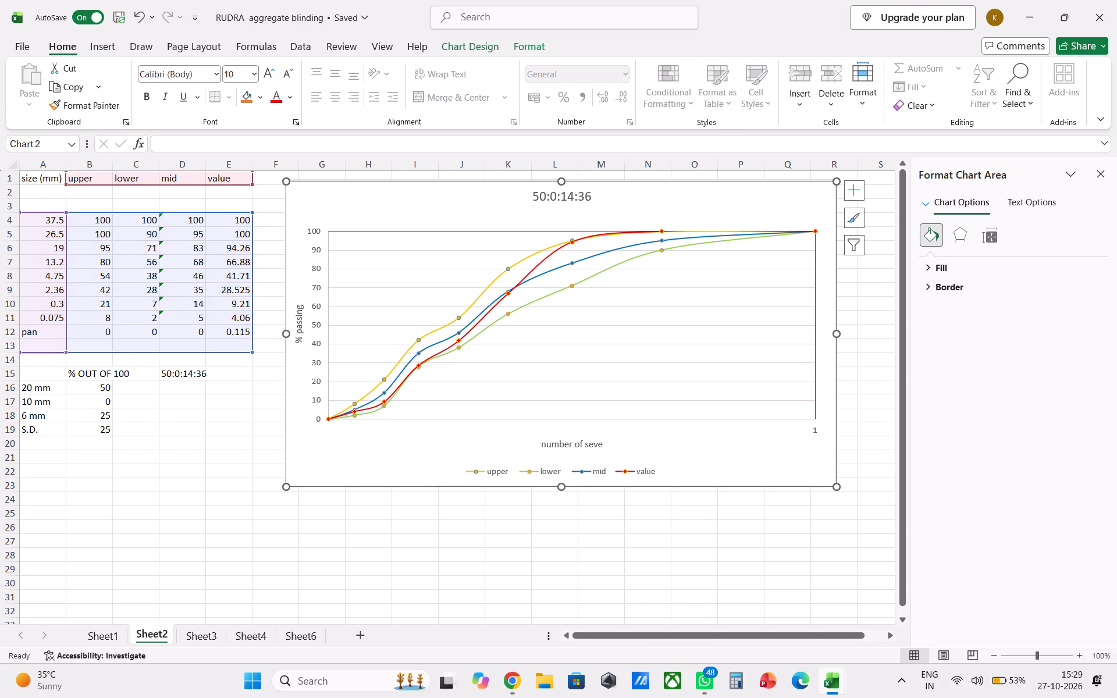
click(104, 311)
drag(48, 219, 58, 333)
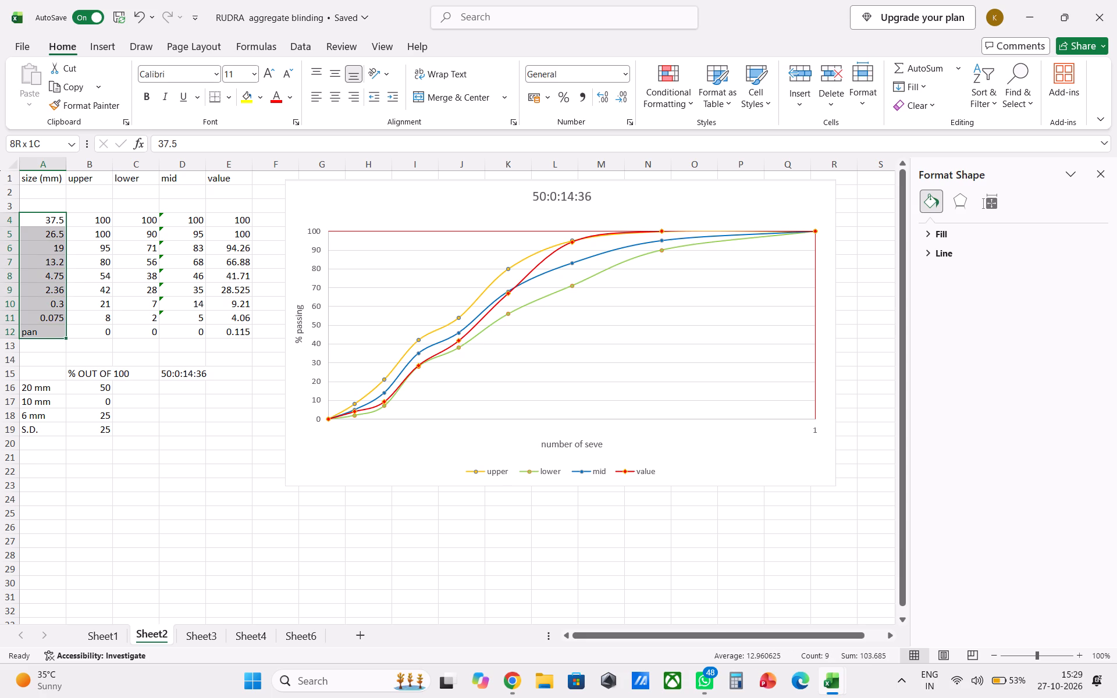
drag(58, 333, 58, 332)
click(717, 460)
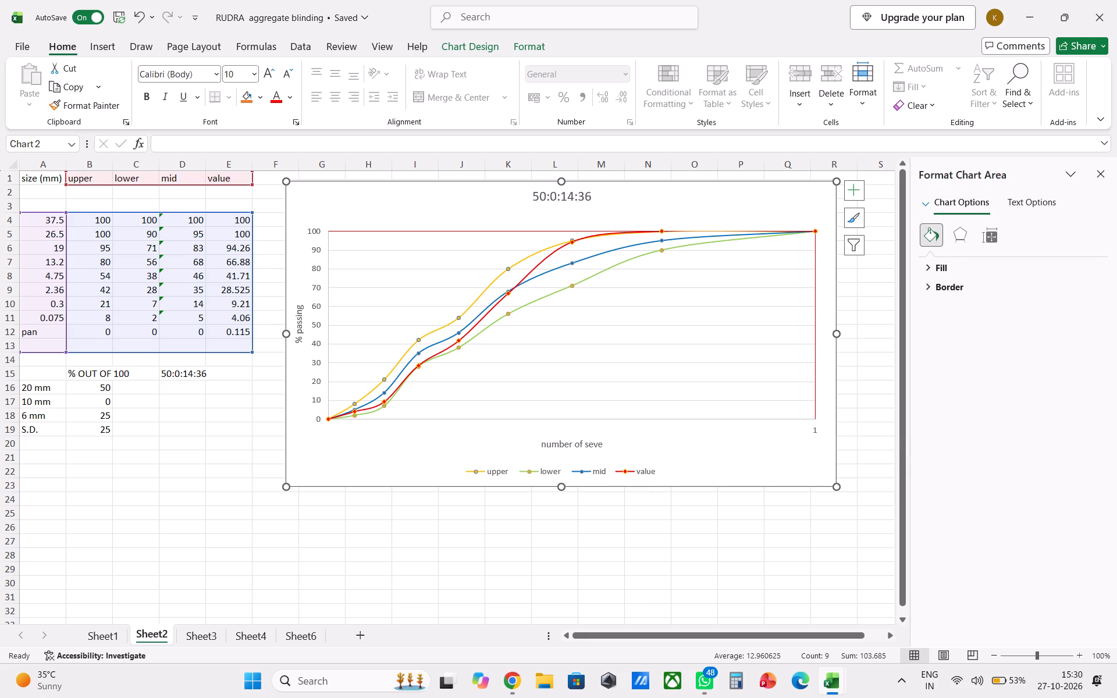
click(90, 197)
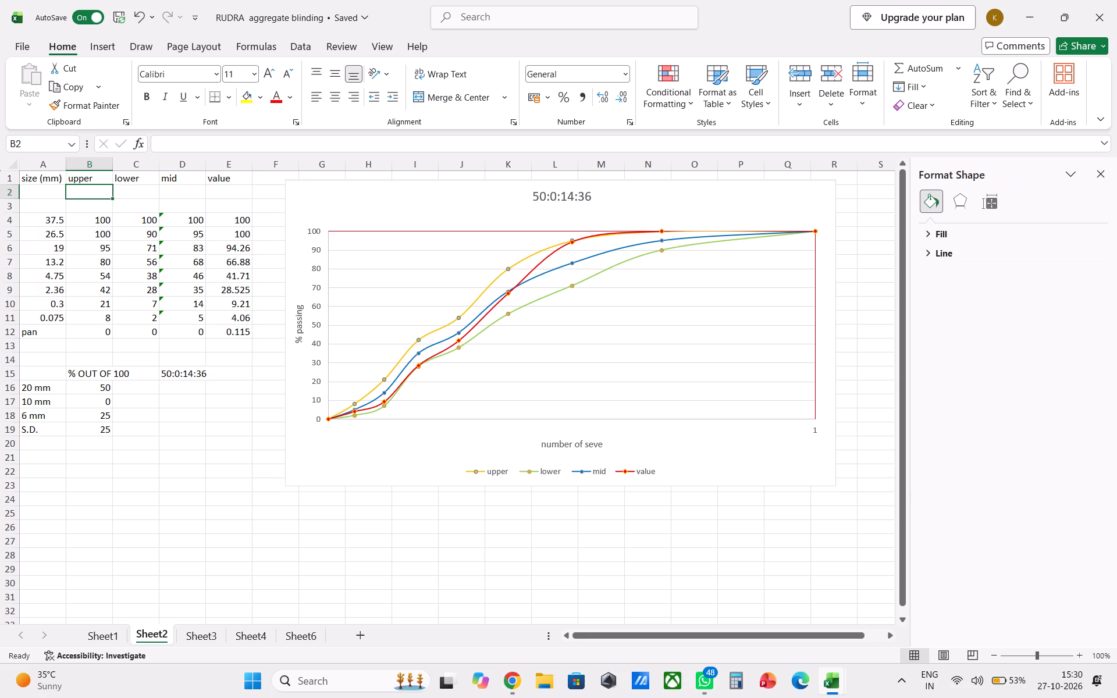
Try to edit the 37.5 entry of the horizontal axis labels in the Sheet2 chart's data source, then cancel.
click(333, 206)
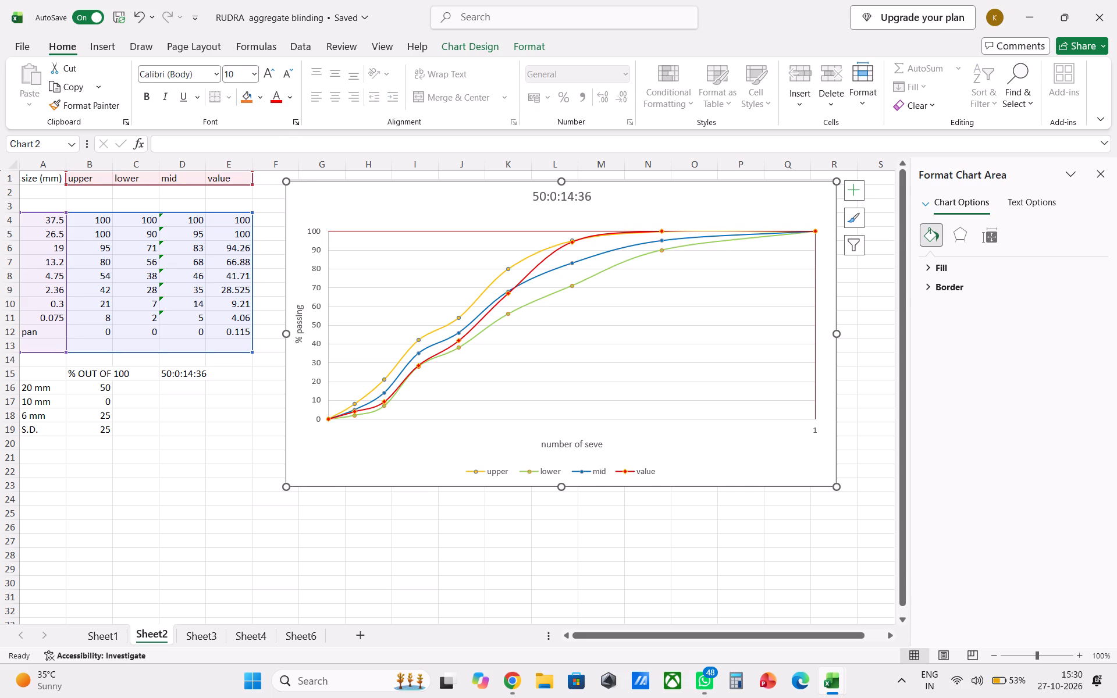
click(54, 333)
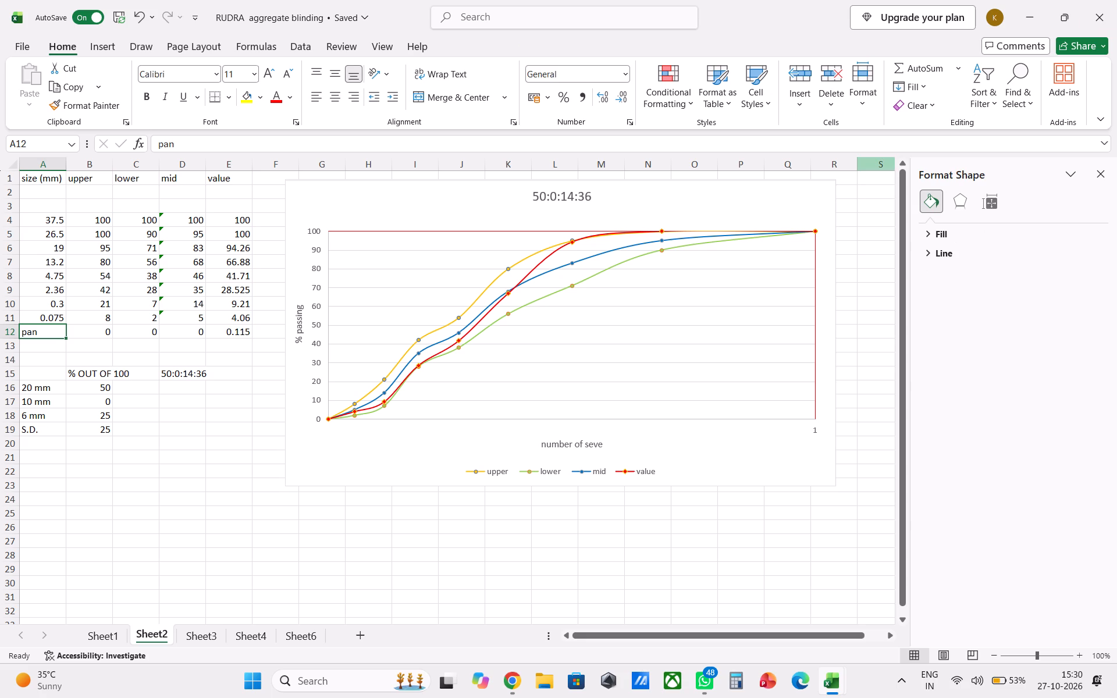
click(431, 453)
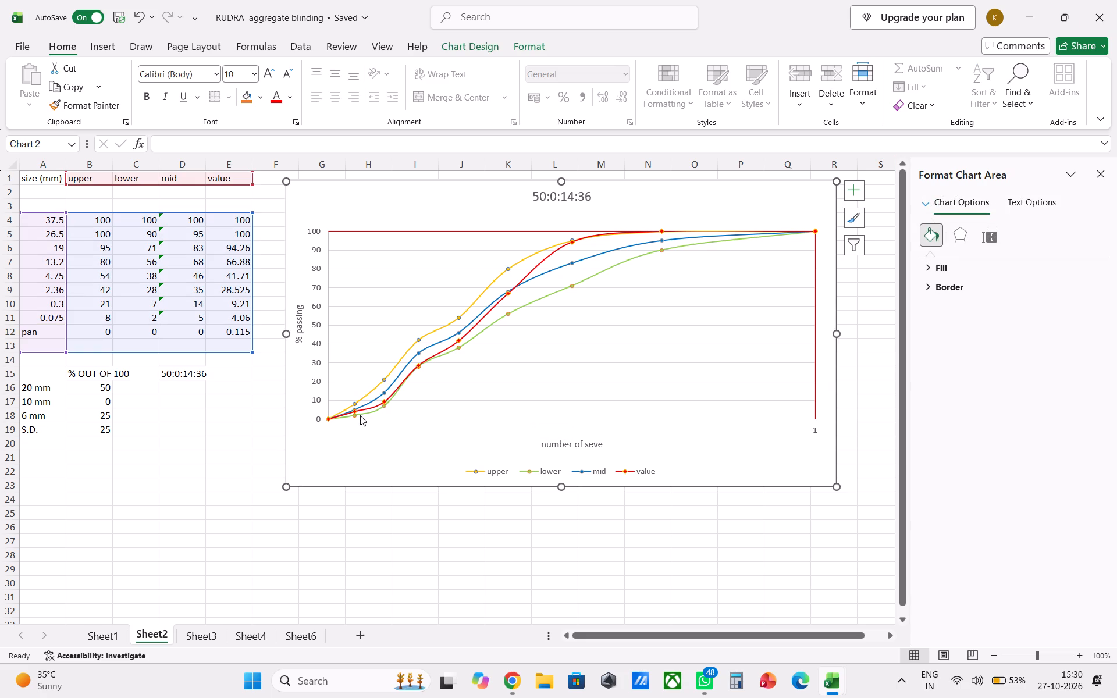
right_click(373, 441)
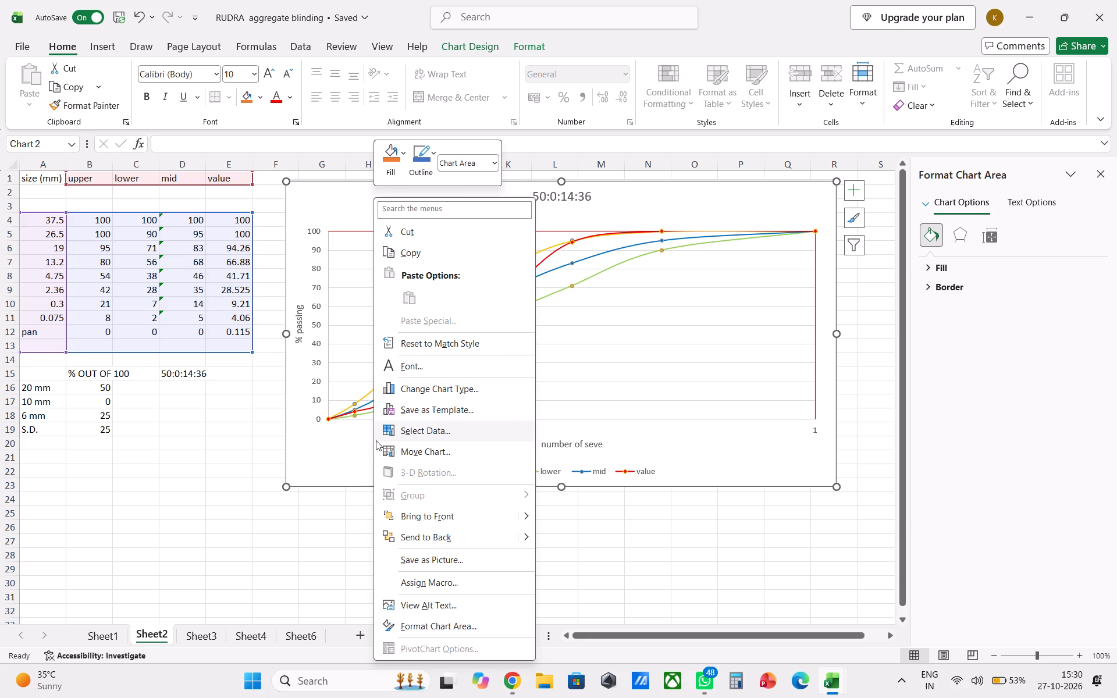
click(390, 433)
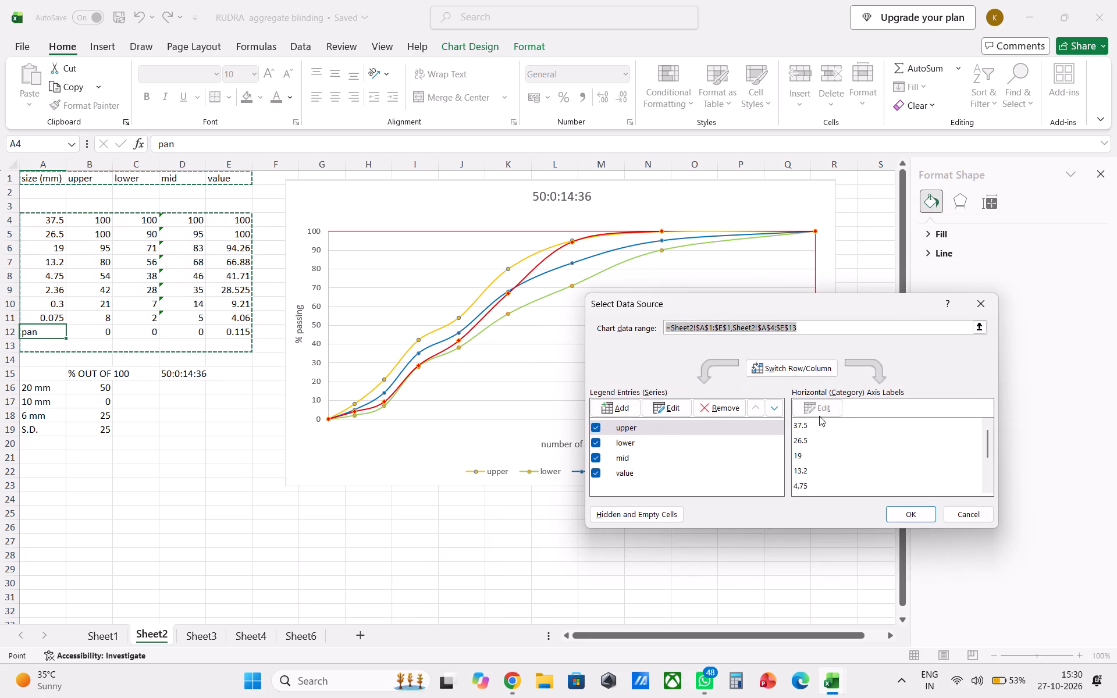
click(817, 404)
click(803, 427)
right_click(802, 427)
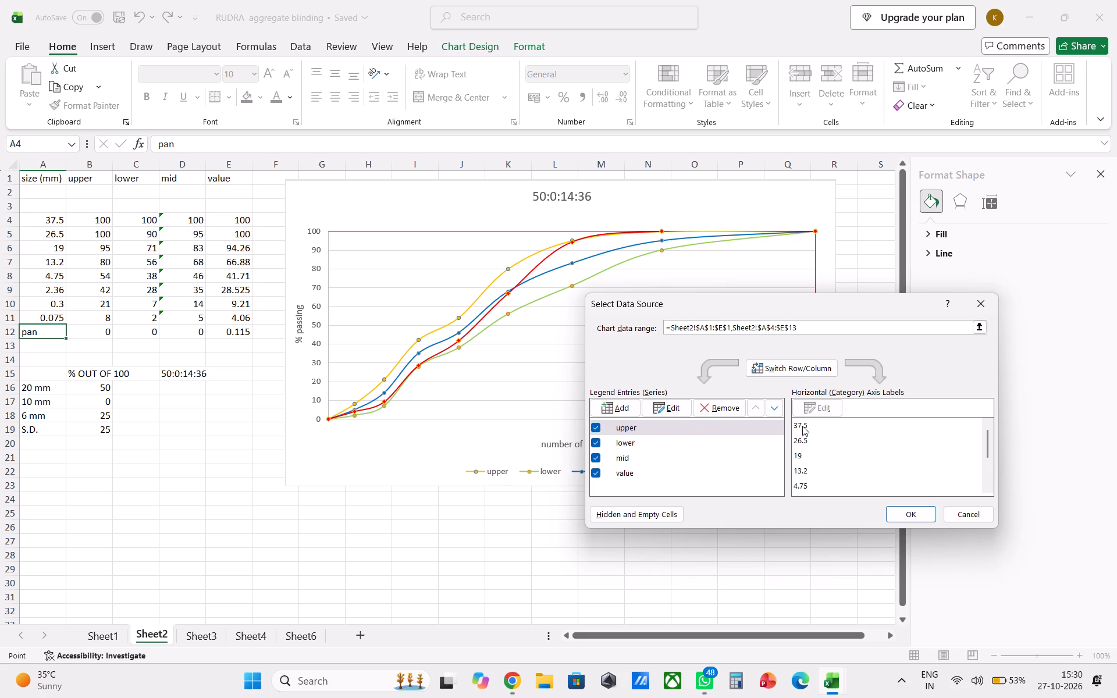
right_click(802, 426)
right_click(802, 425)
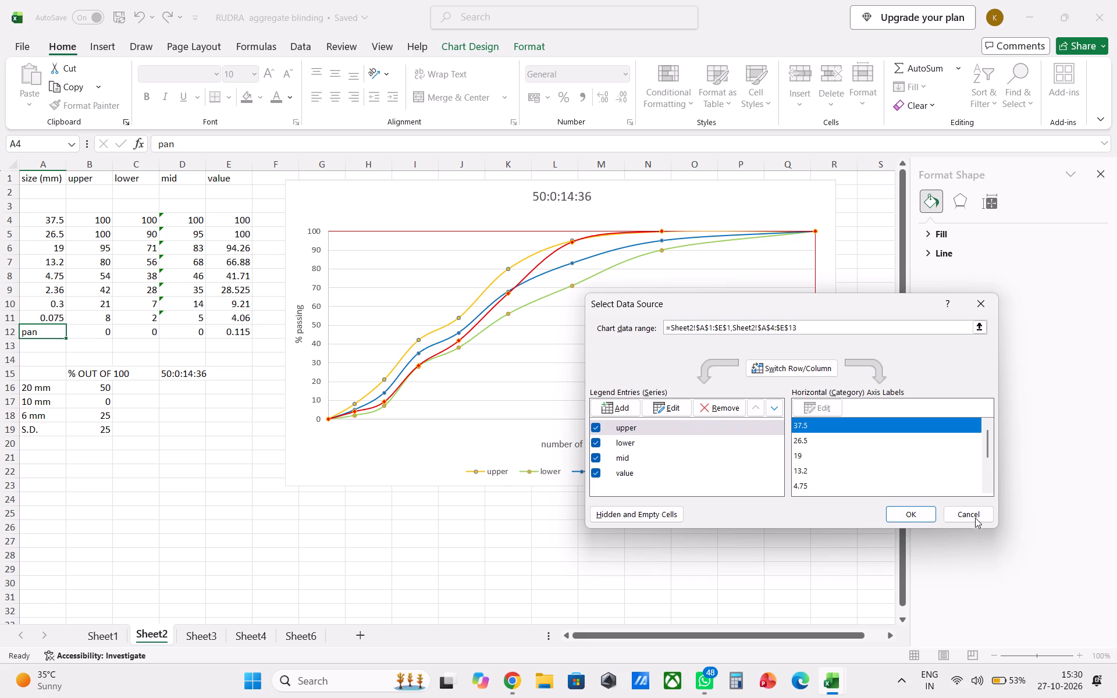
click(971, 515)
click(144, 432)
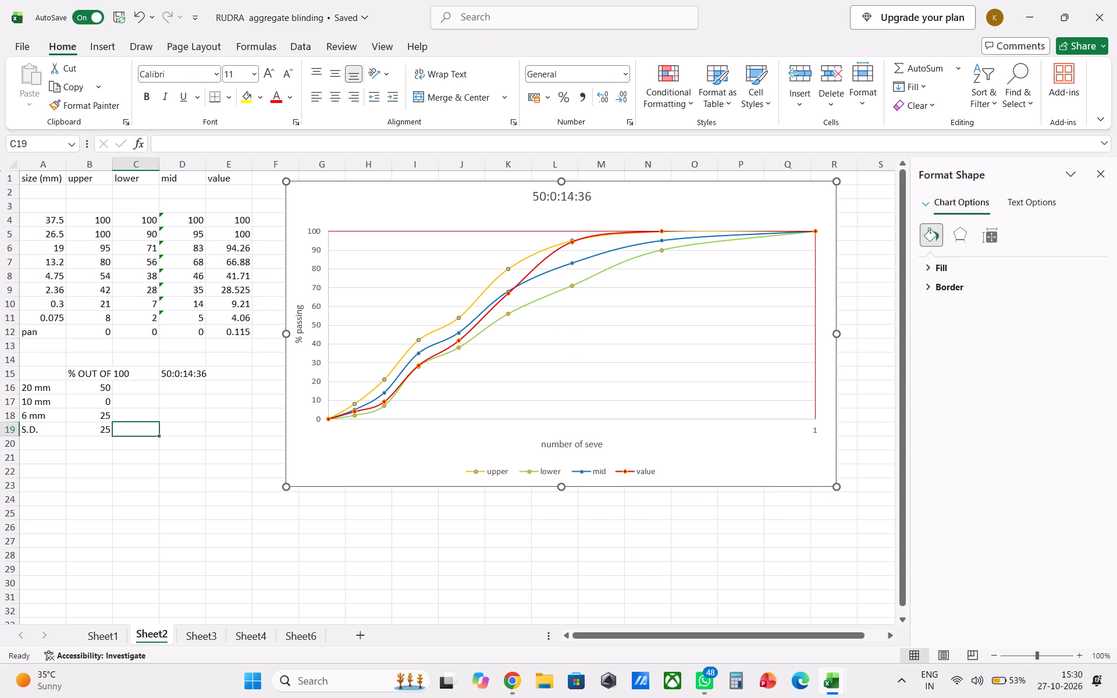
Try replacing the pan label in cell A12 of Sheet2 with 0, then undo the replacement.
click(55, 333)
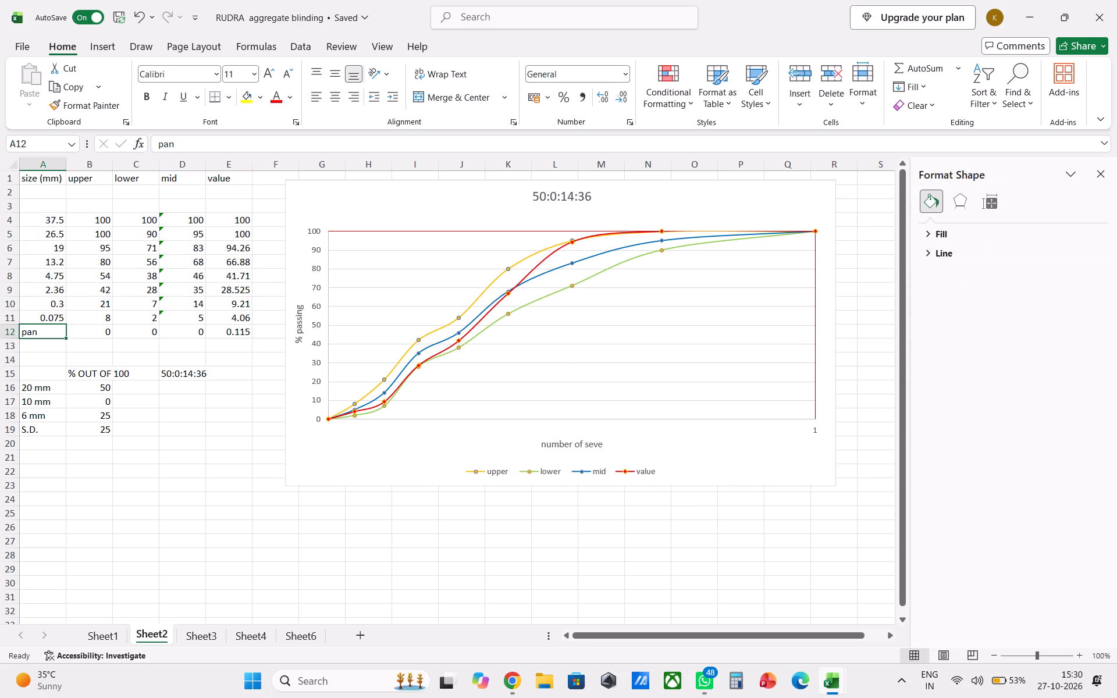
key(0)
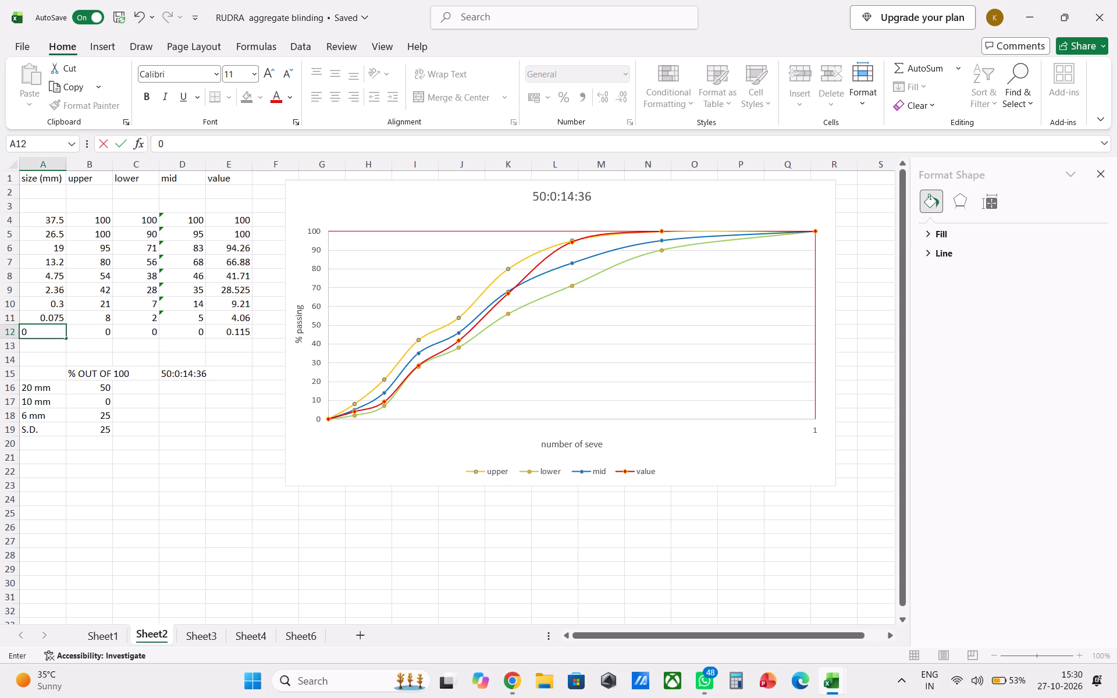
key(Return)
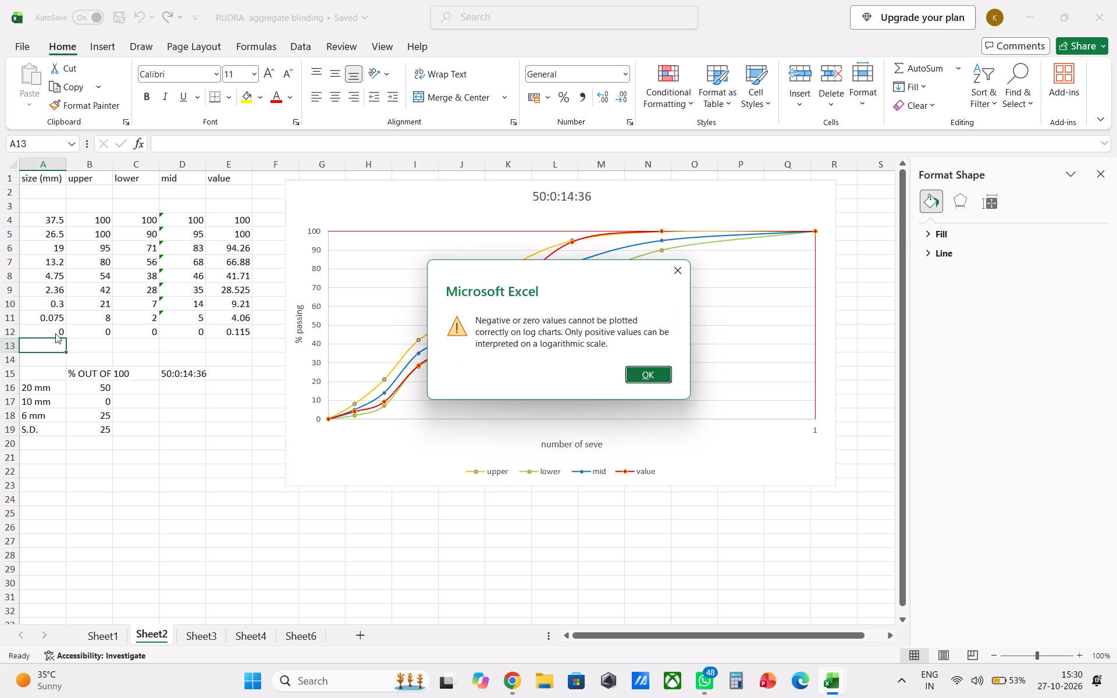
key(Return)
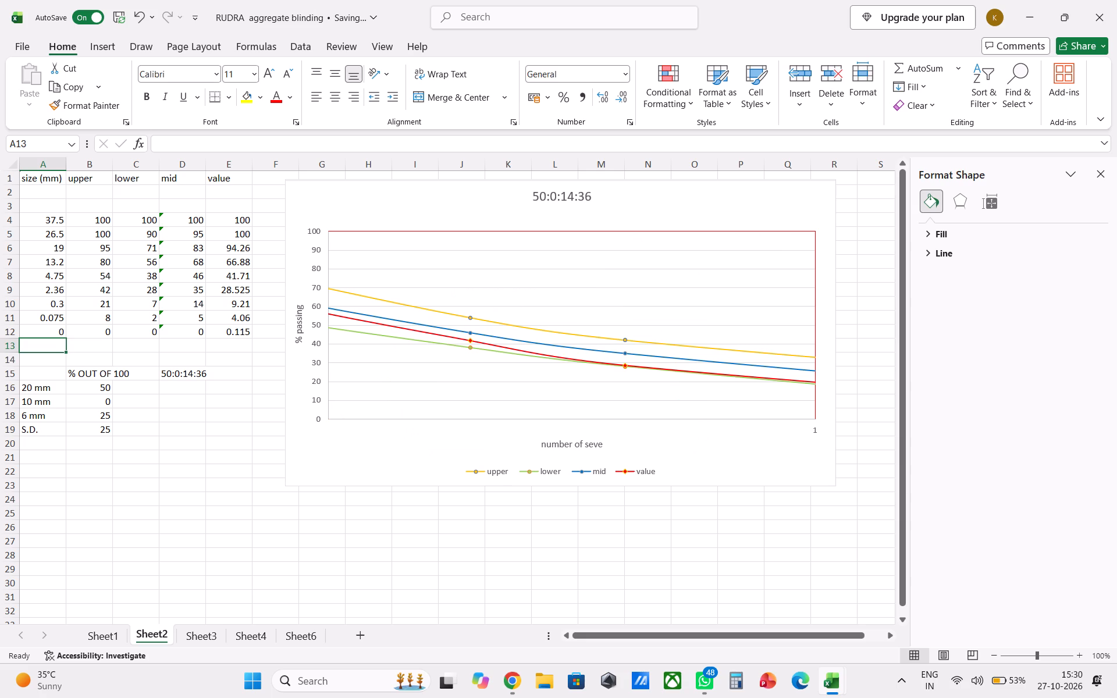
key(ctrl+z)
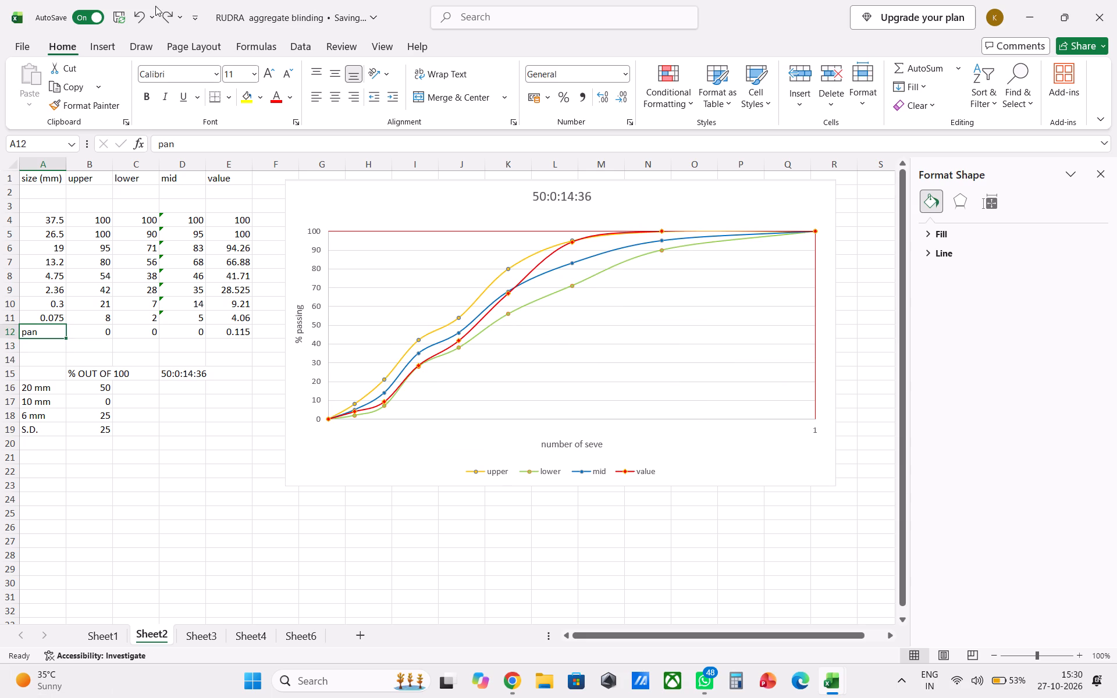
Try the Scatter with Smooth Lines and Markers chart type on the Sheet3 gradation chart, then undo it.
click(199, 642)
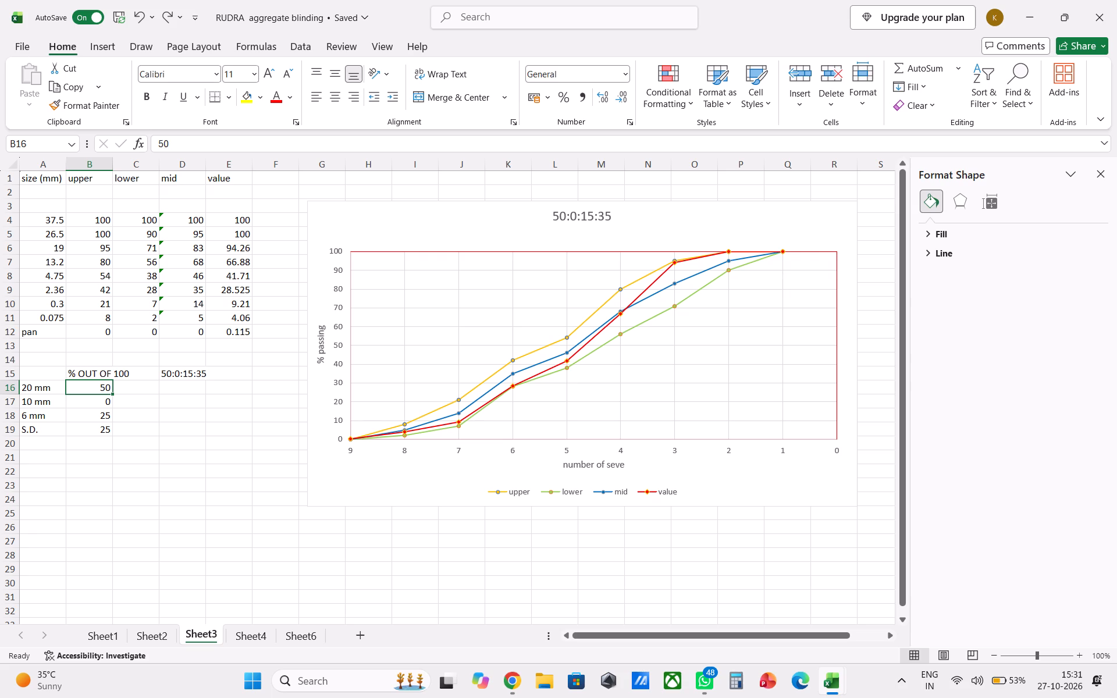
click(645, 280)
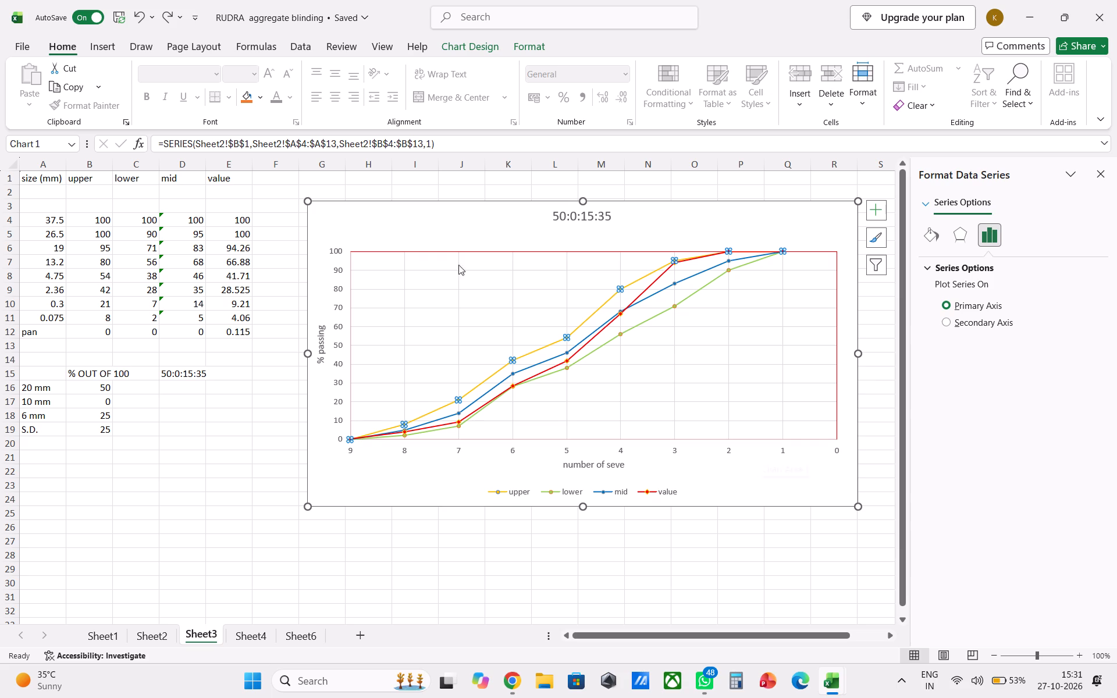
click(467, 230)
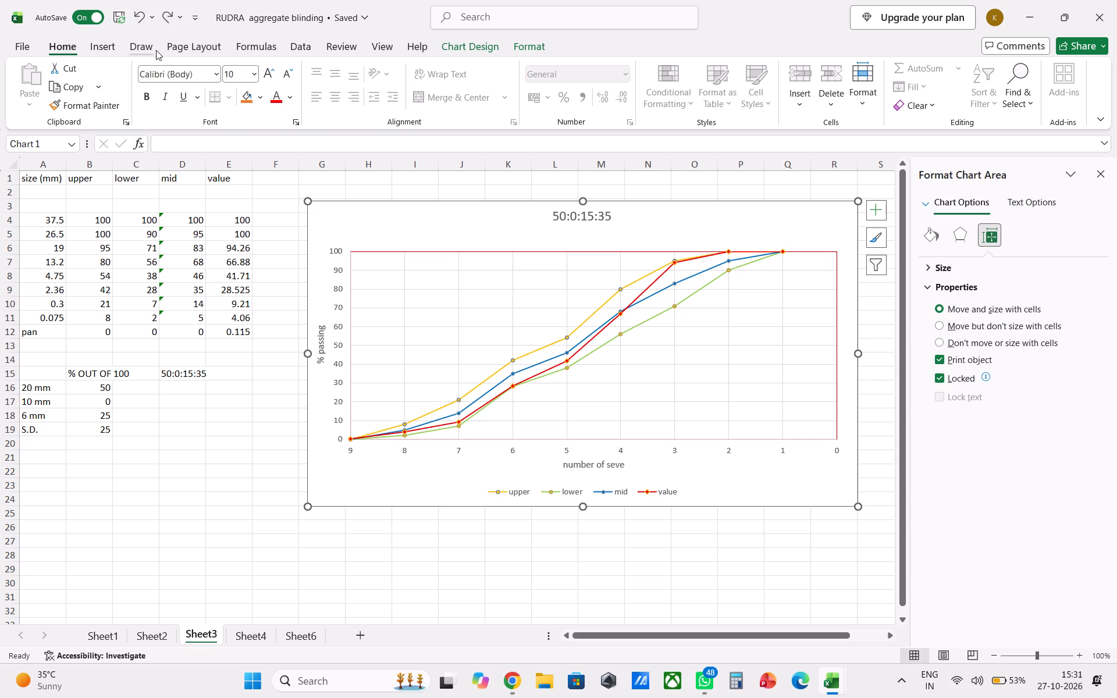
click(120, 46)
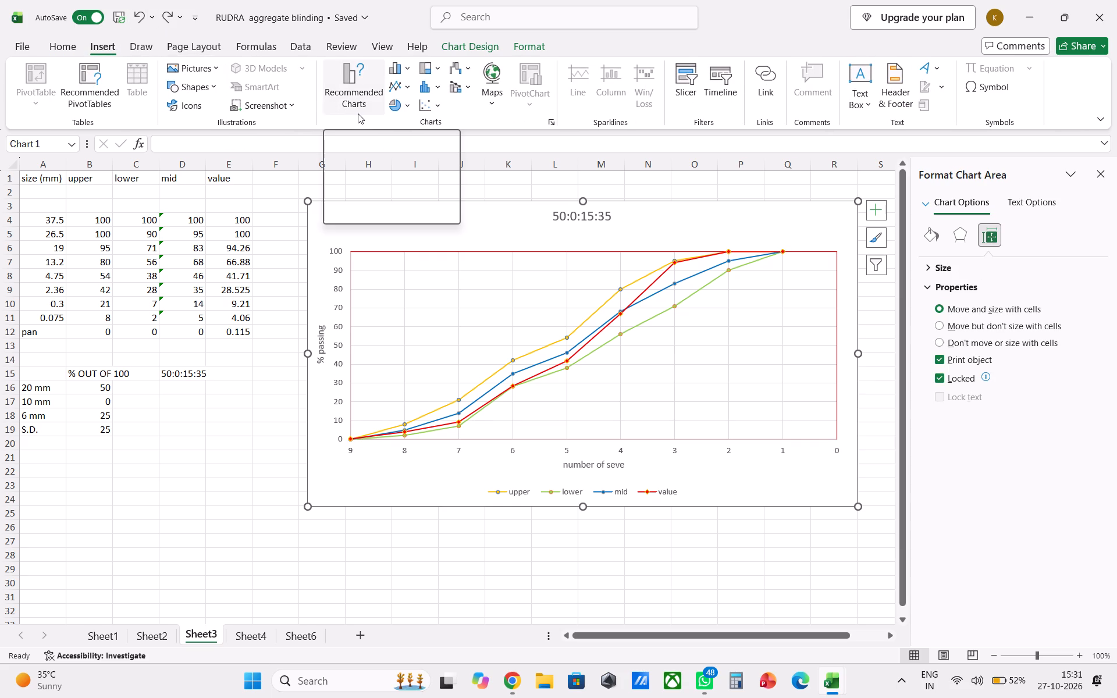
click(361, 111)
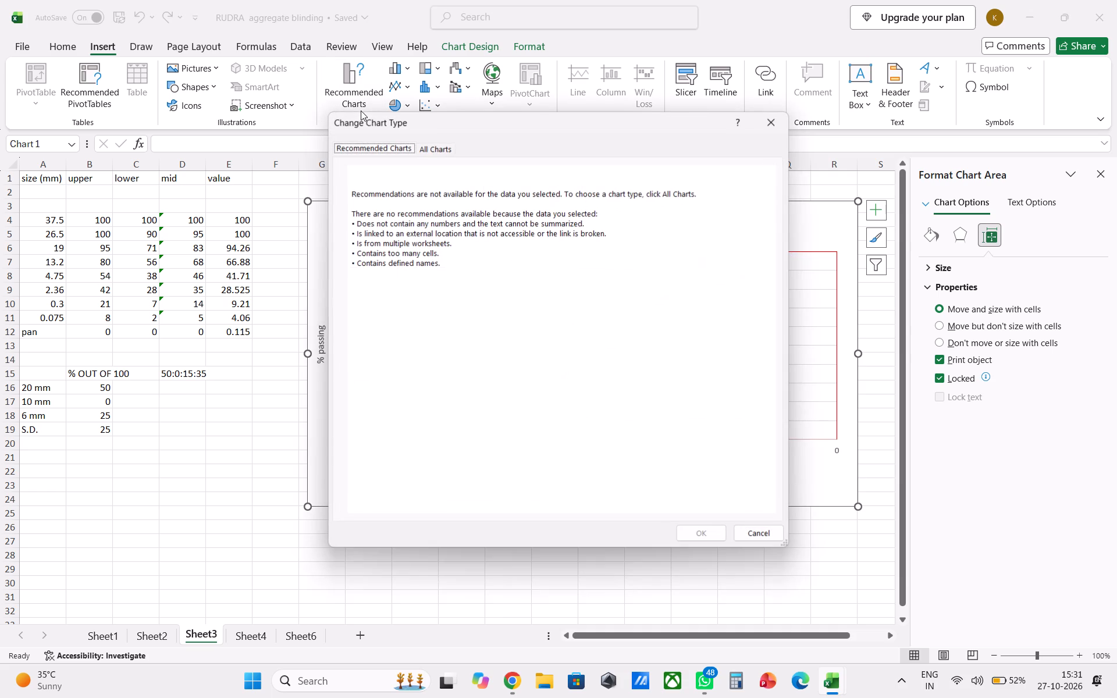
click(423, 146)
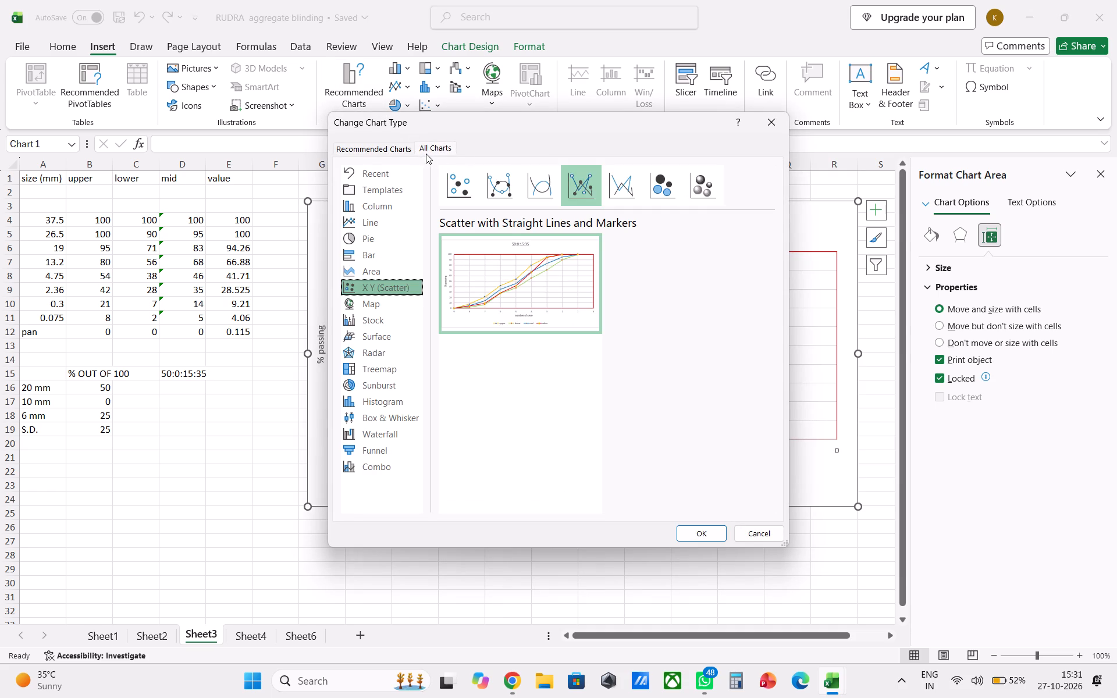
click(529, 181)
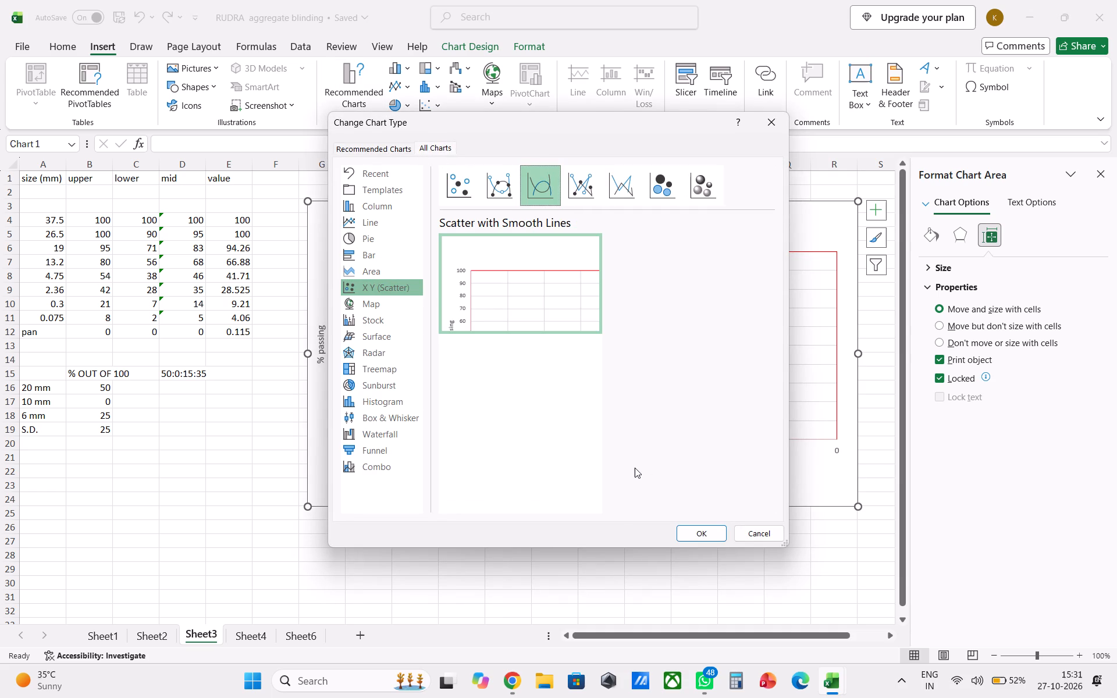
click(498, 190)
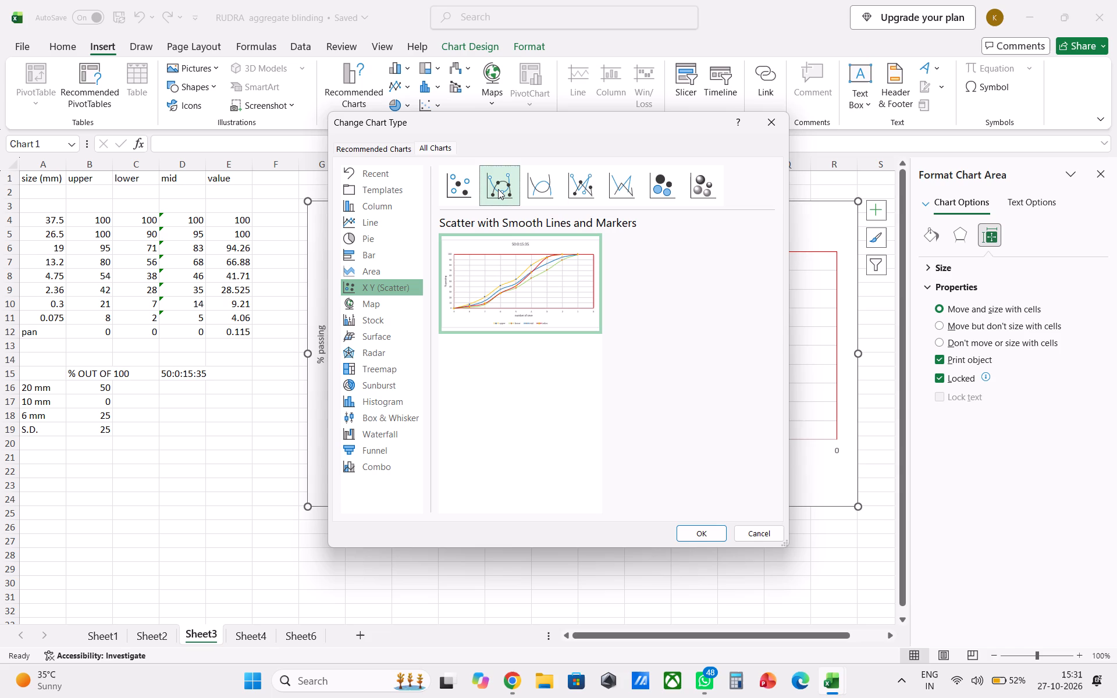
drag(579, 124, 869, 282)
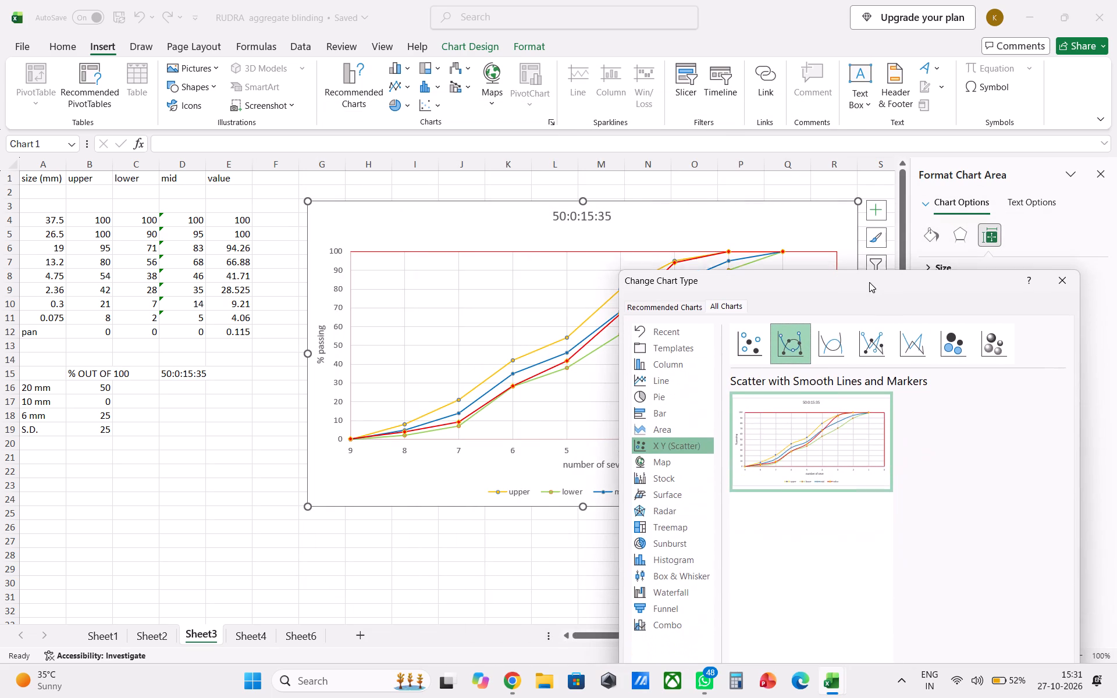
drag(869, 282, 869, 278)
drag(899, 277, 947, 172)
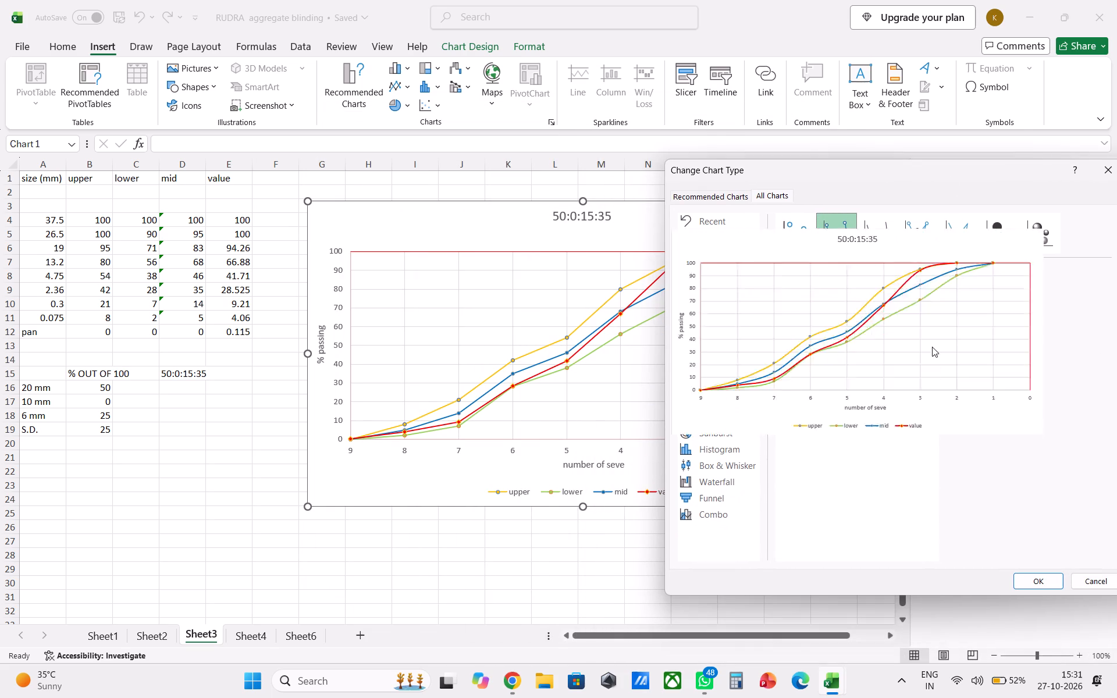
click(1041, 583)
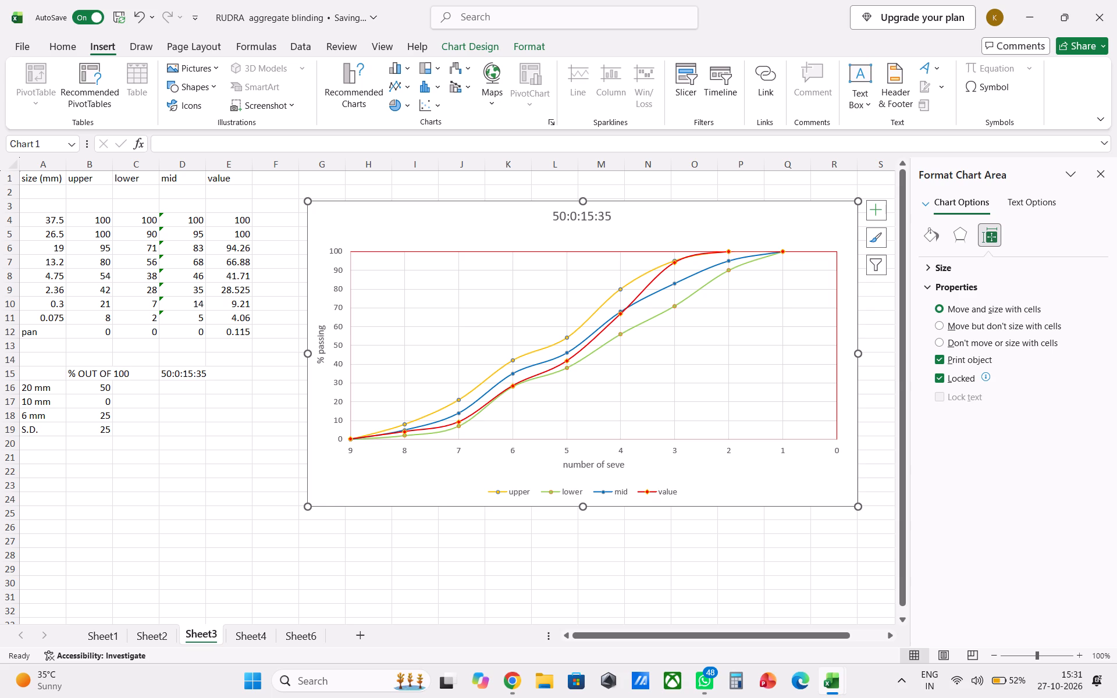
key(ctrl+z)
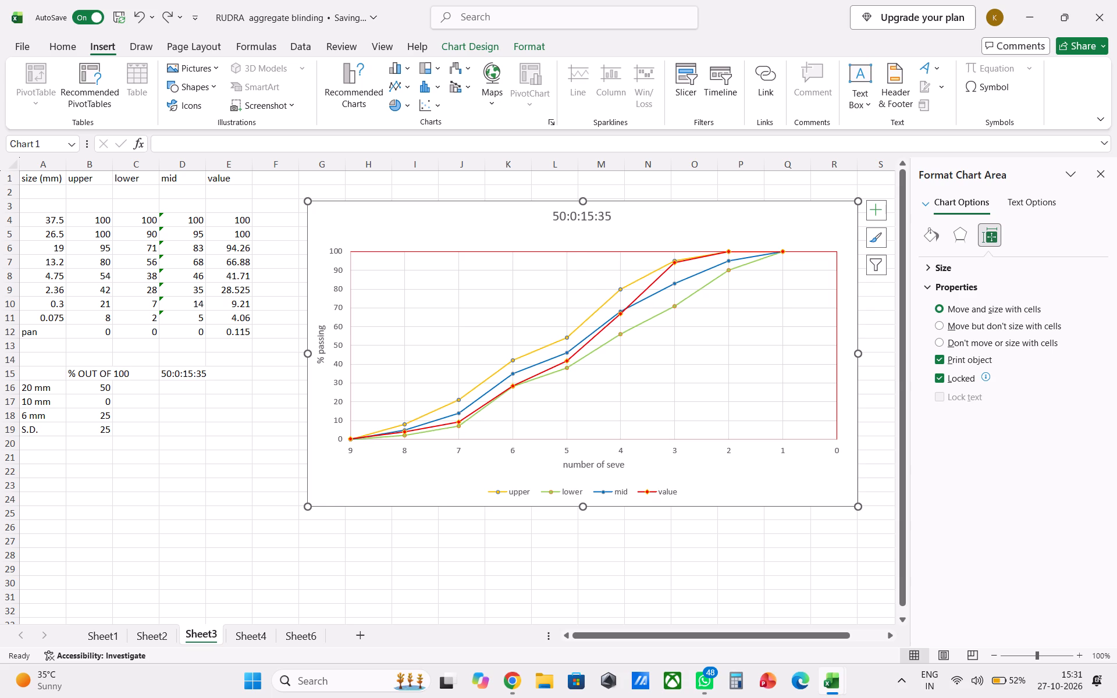
Check the sieve sizes in A4:A11 of Sheet3 against the horizontal axis of its gradation chart.
click(385, 490)
click(424, 546)
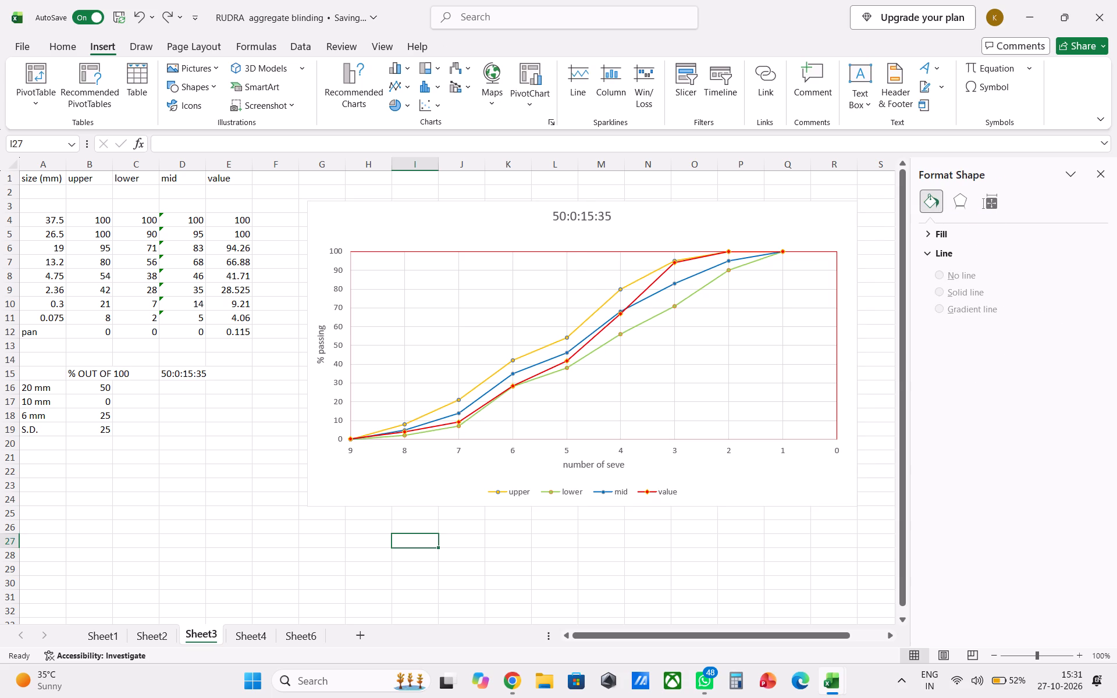
click(433, 492)
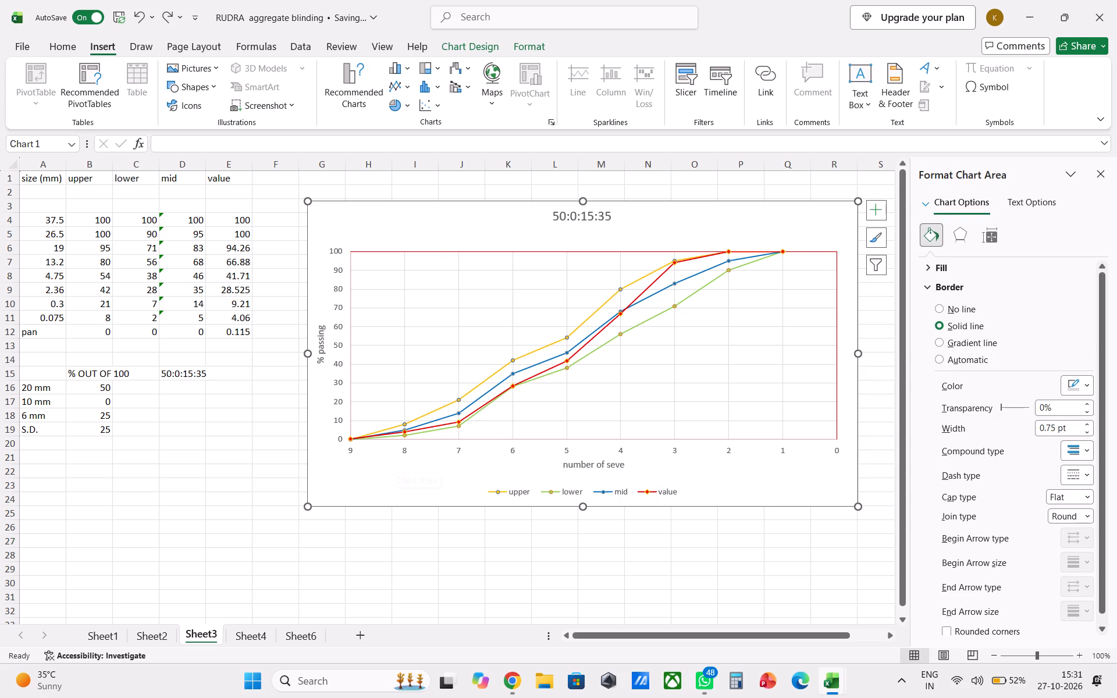
click(65, 301)
drag(52, 219, 50, 312)
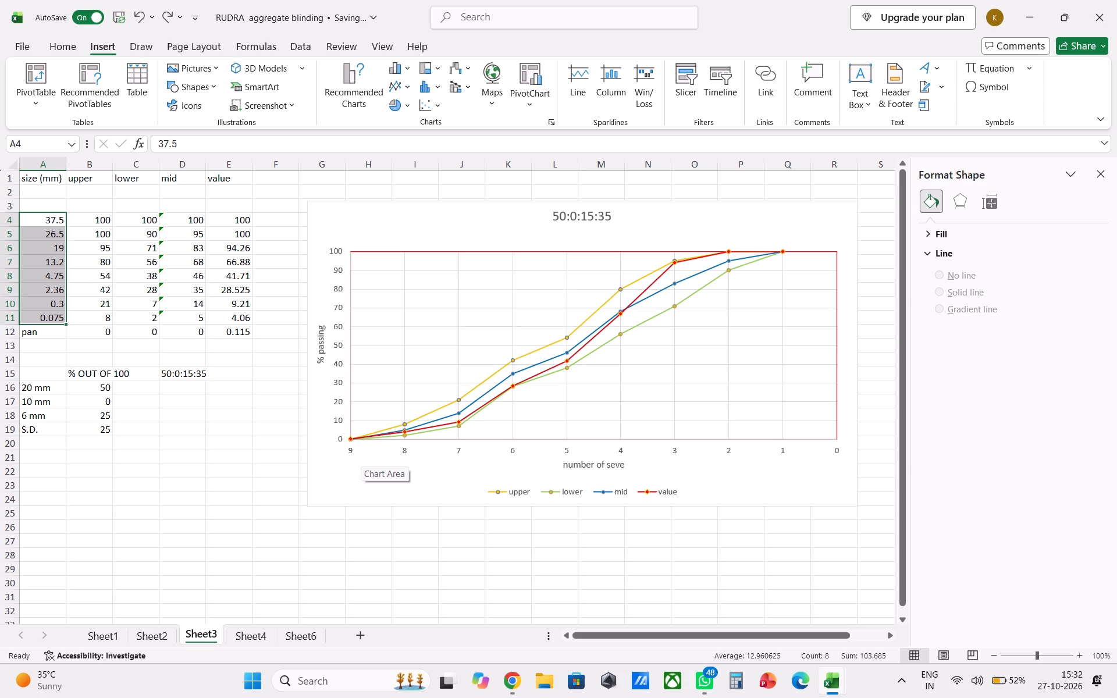
click(380, 228)
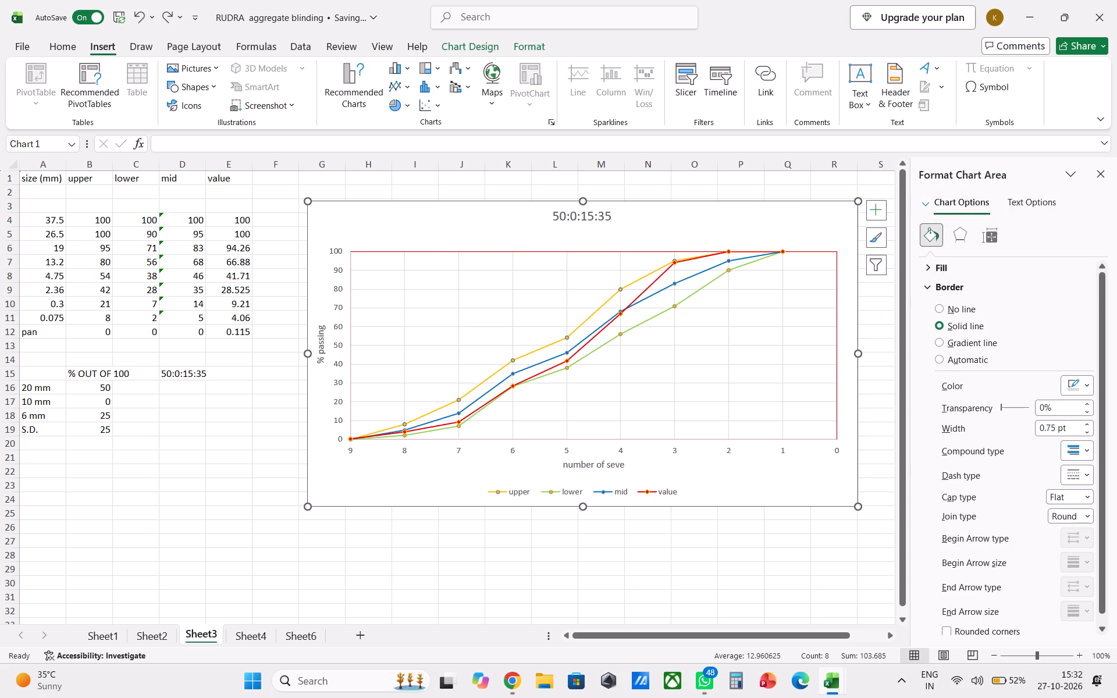
click(402, 243)
Move the Sheet3 gradation chart up and left so its upper-left corner sits in column F, row 2.
drag(508, 230, 451, 226)
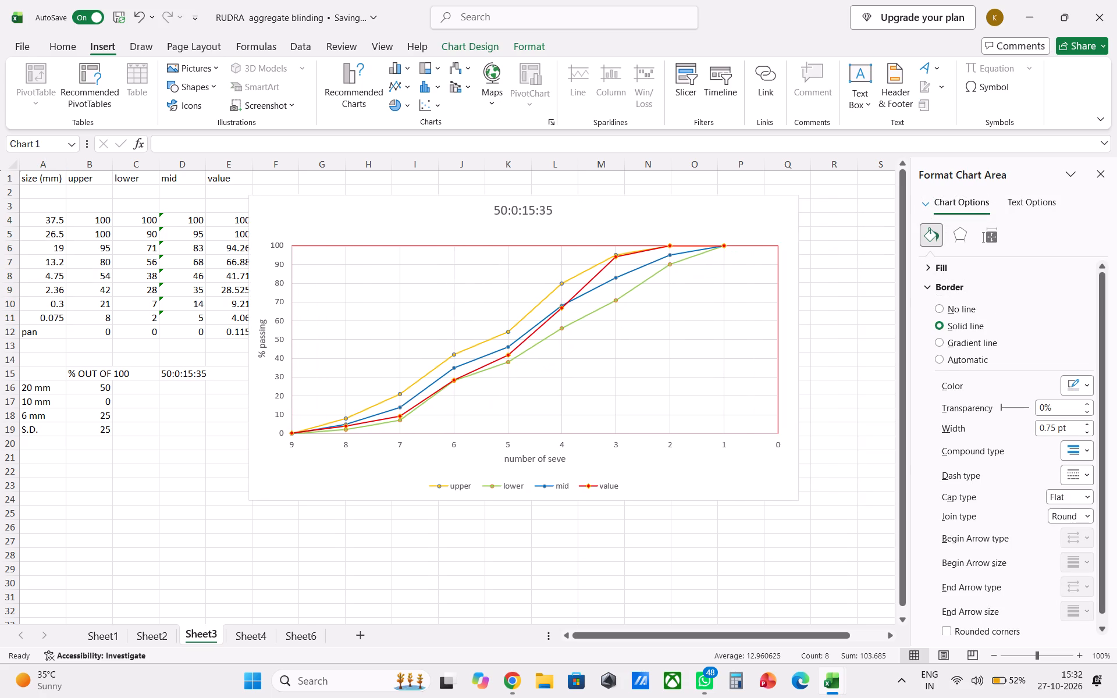
drag(451, 226, 452, 226)
drag(463, 222, 472, 220)
drag(455, 221, 465, 214)
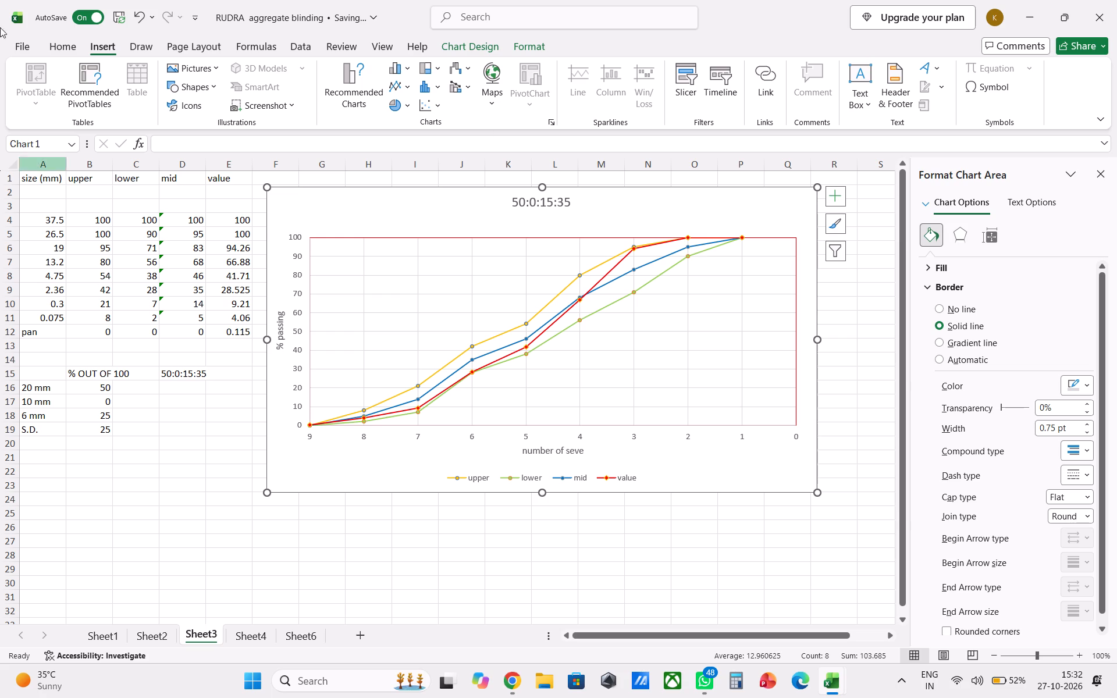
Switch to Chrome and search the web for "aggregate distribution graph" in a new tab.
click(509, 688)
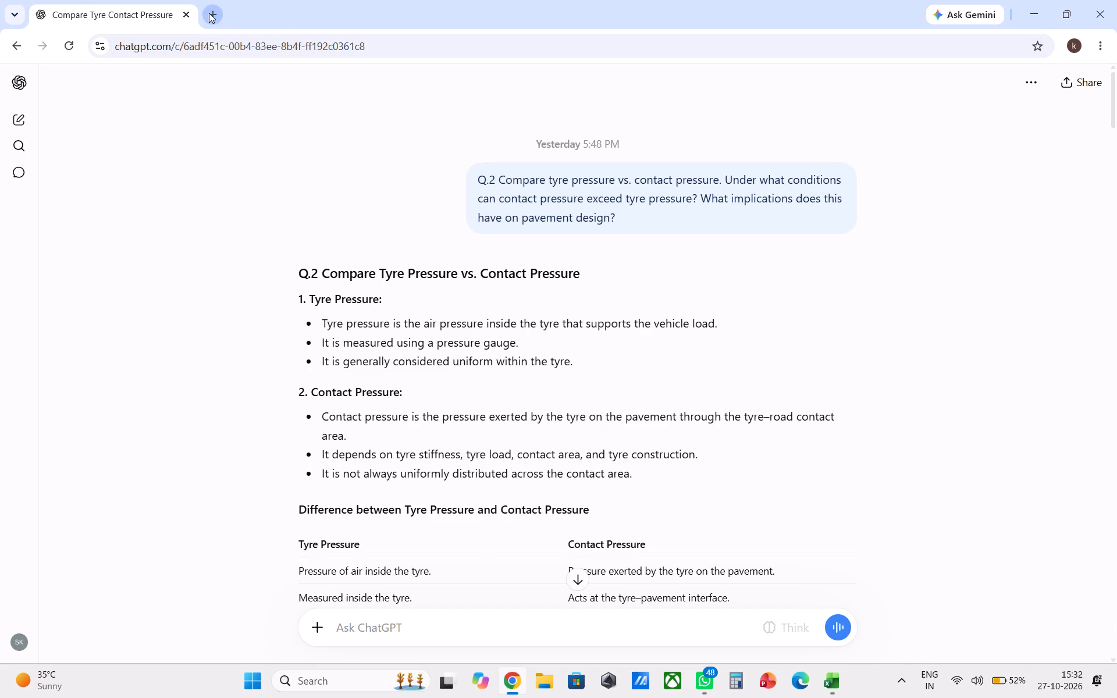
click(209, 13)
click(228, 45)
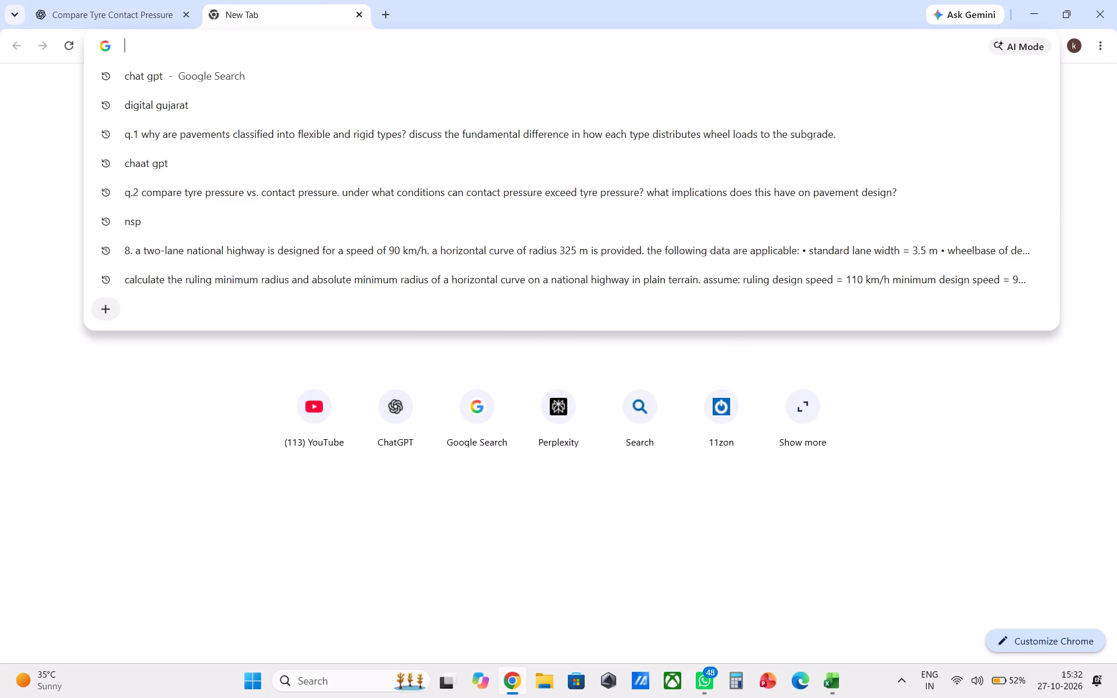
key(a)
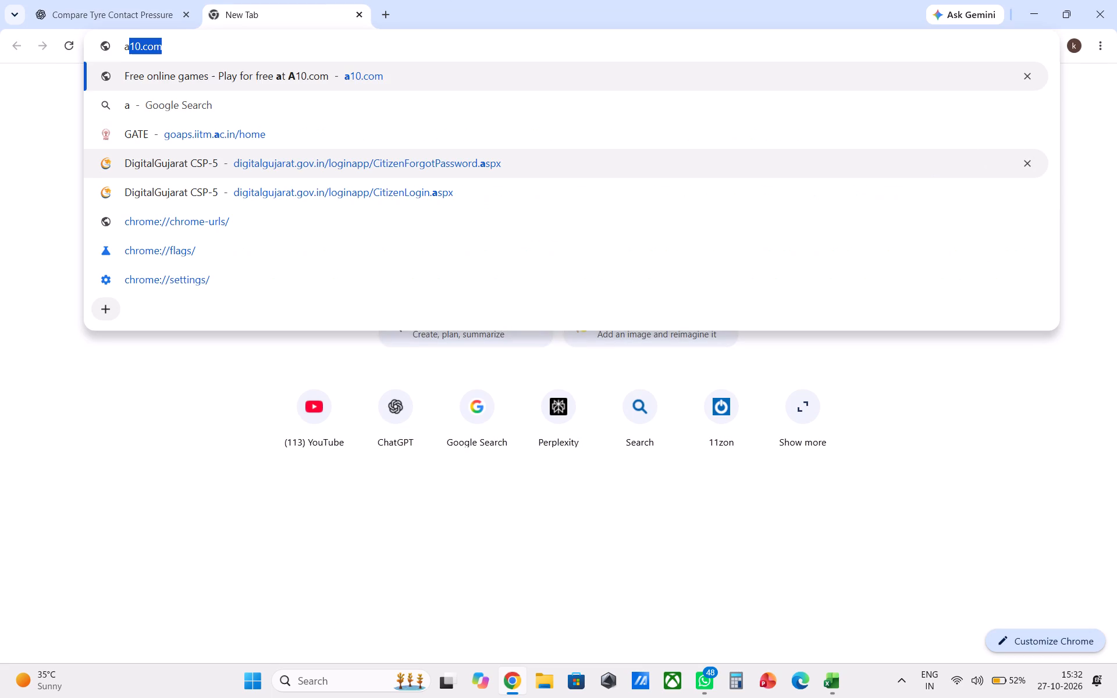
key(g)
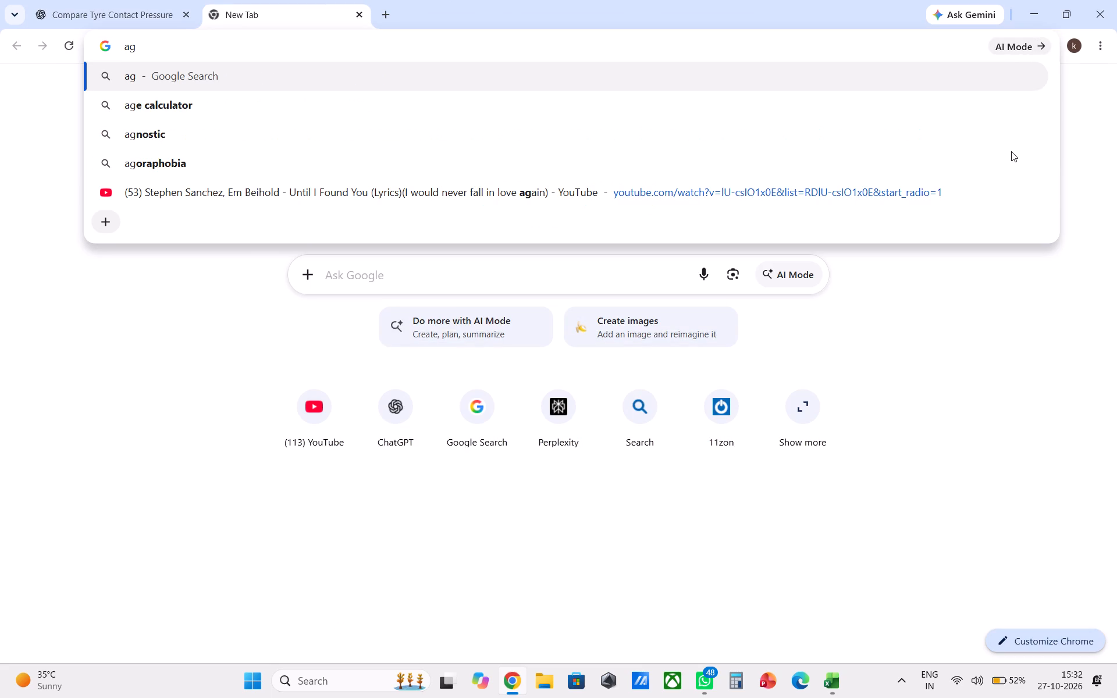
key(g)
text(re)
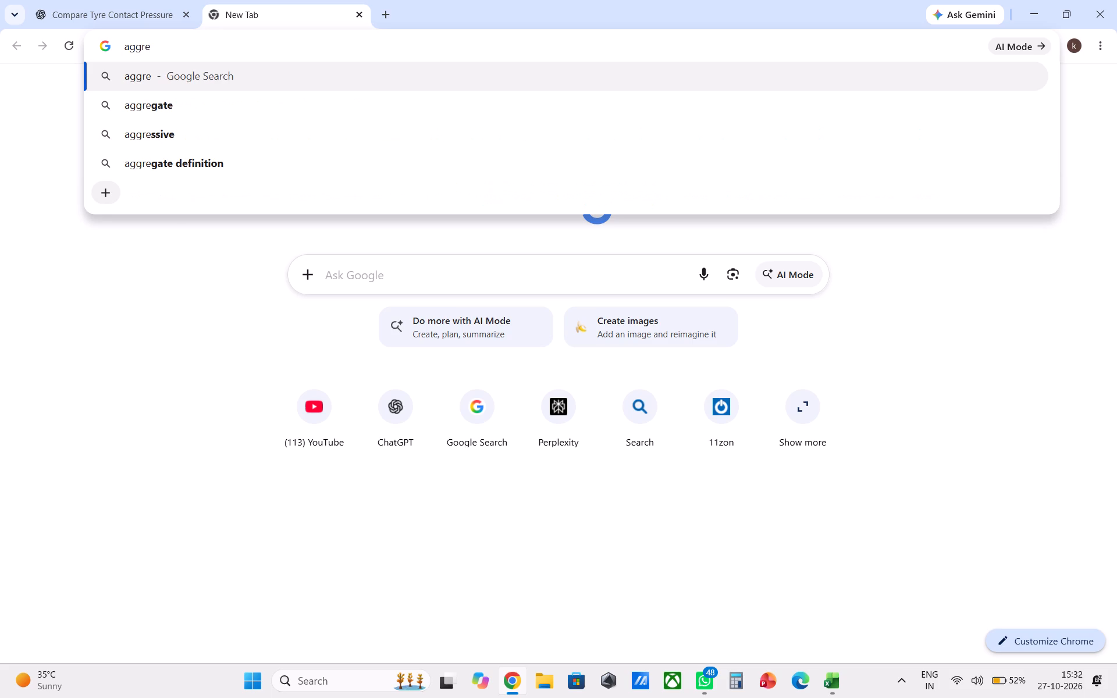
key(Down)
key(Tab)
key(Up)
key(Tab)
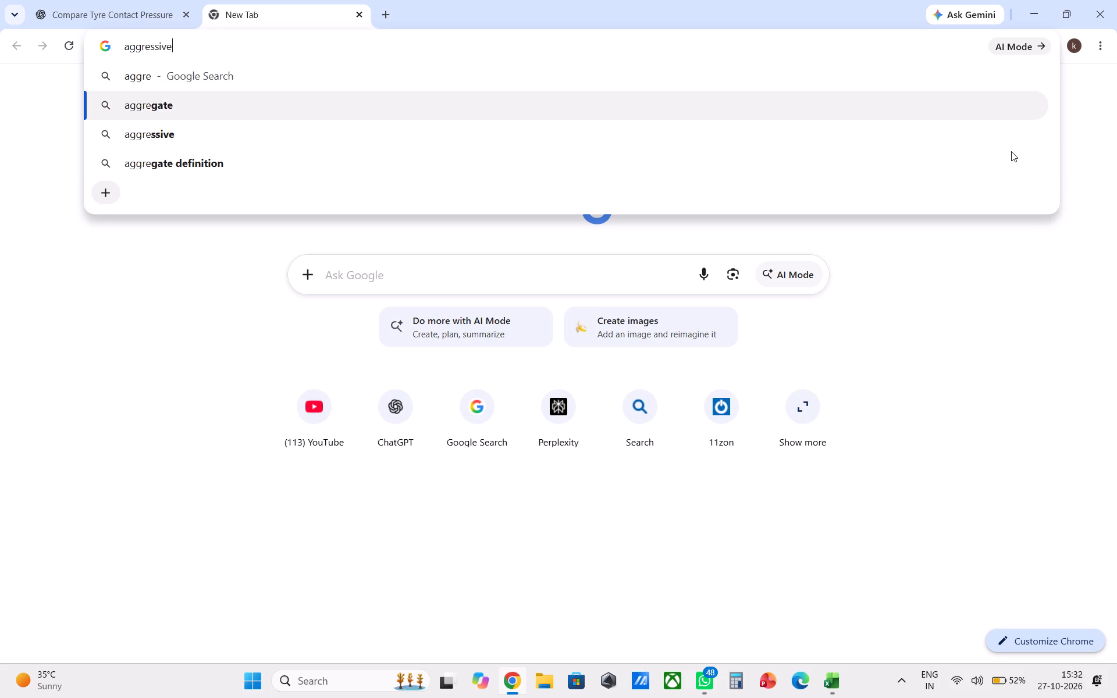
key(Up)
key(space)
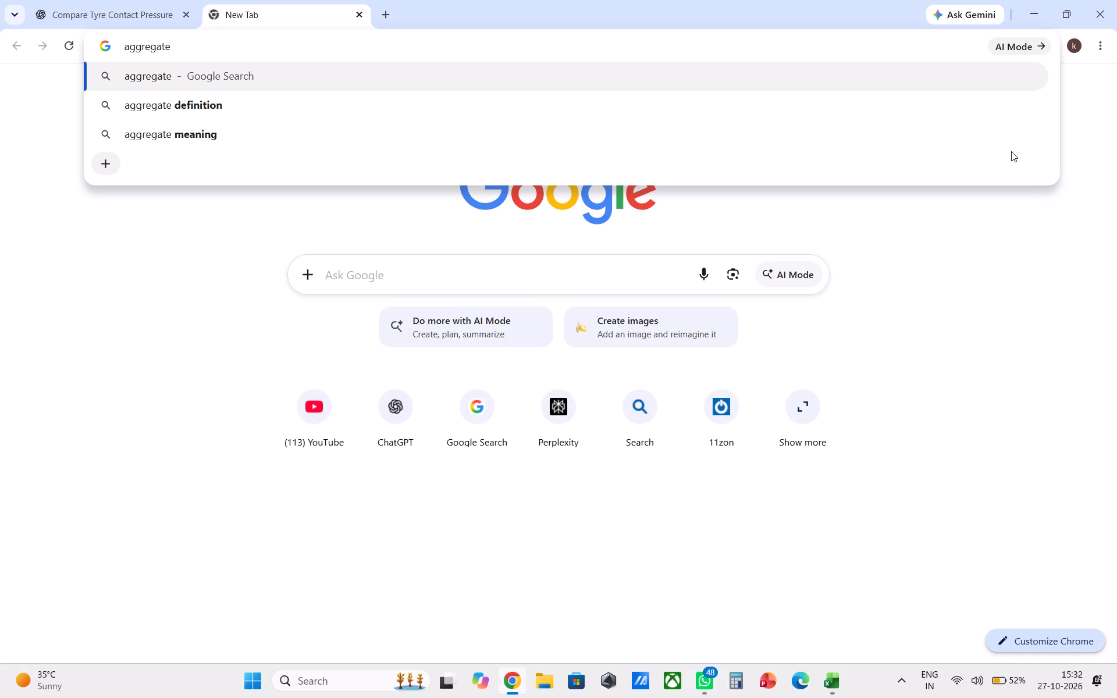
text(dist)
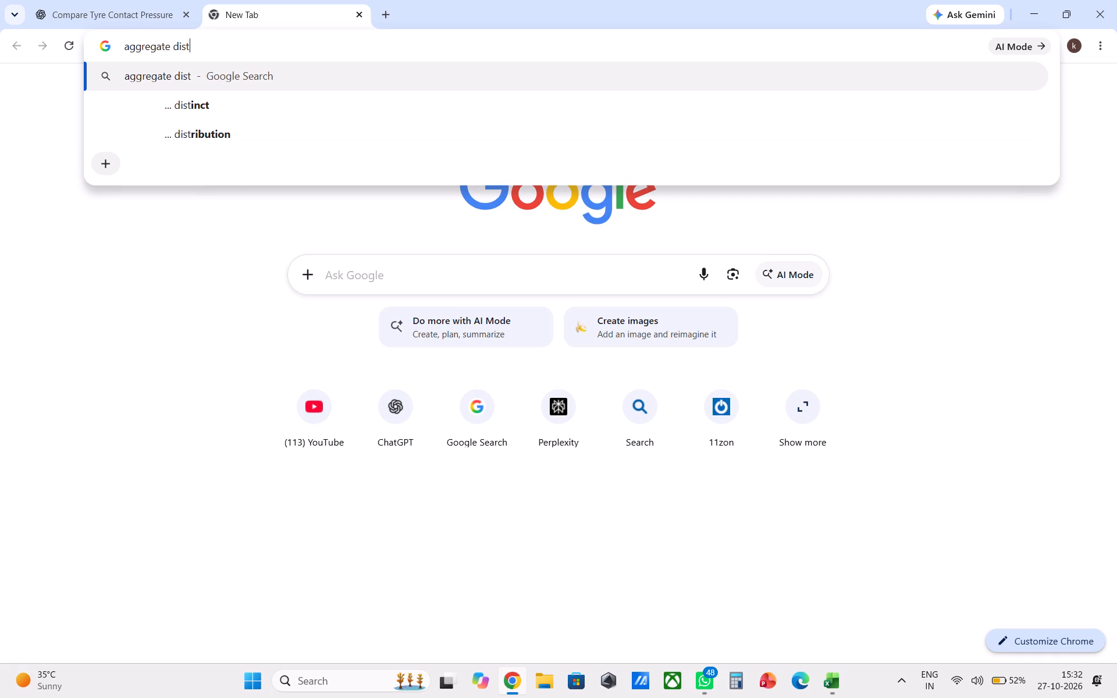
key(Down)
key(Down)
key(space)
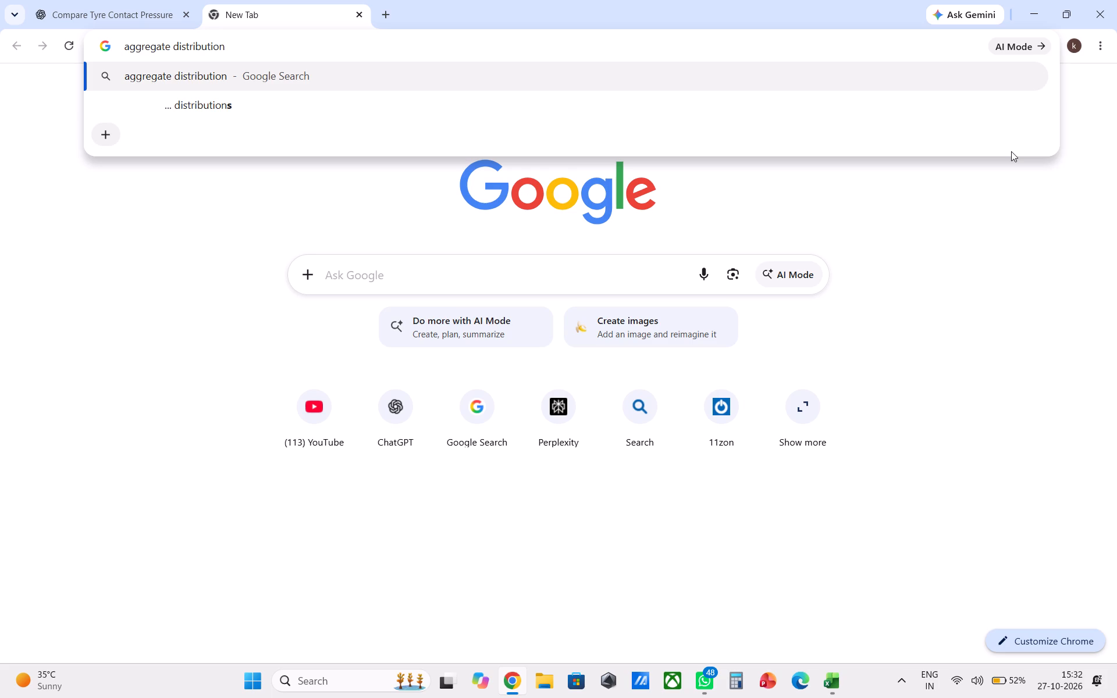
text(gra)
key(Down)
key(Down)
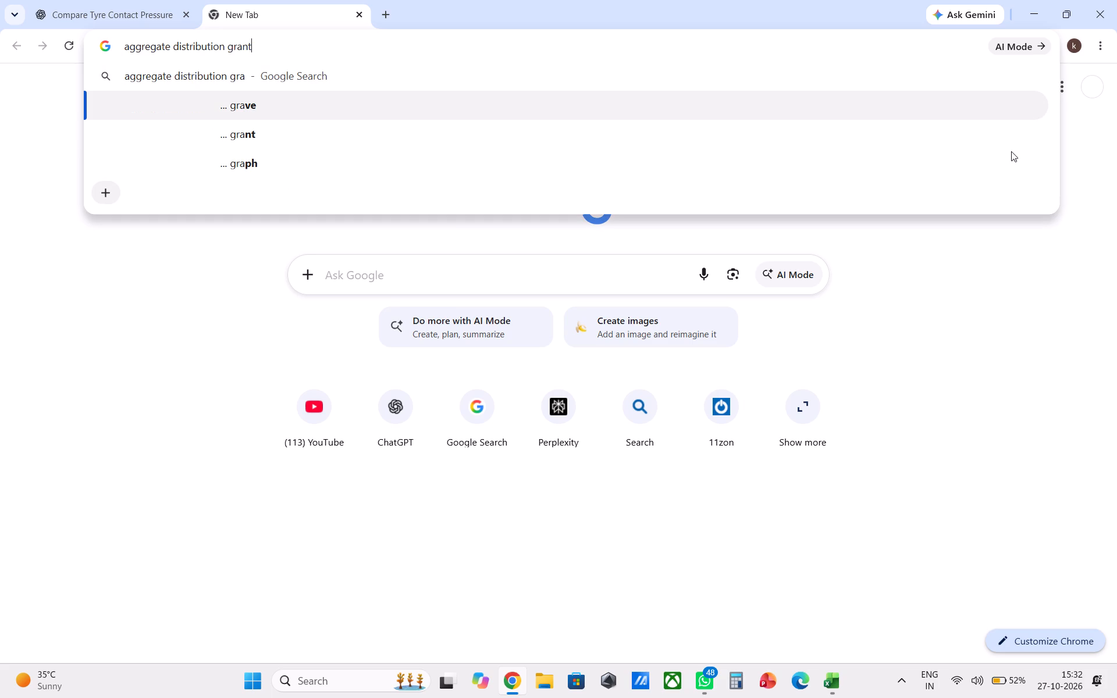
key(Down)
key(space)
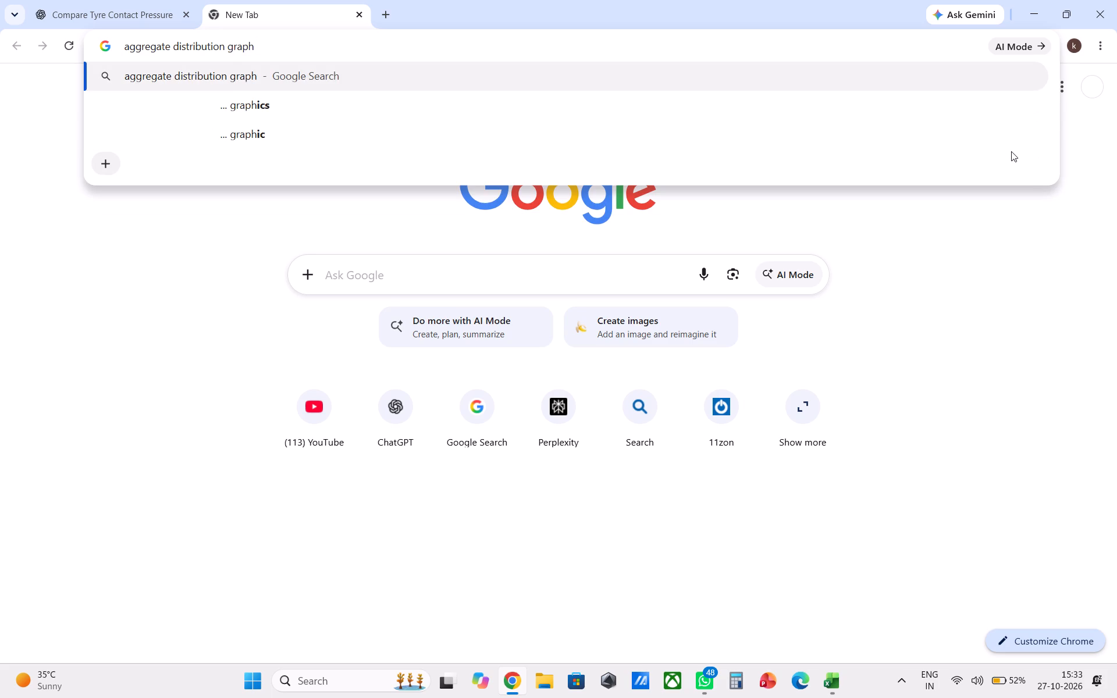
key(Return)
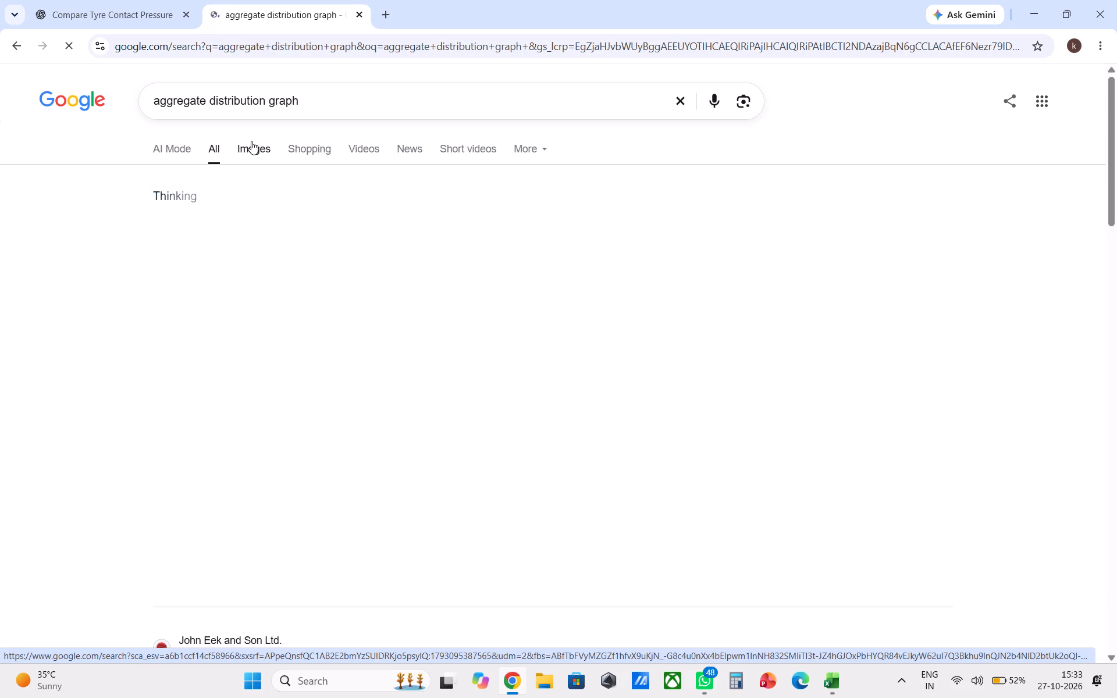
Look through the web results for guides and videos on plotting aggregate gradation and particle size distribution curves.
scroll(307, 238, down, 5)
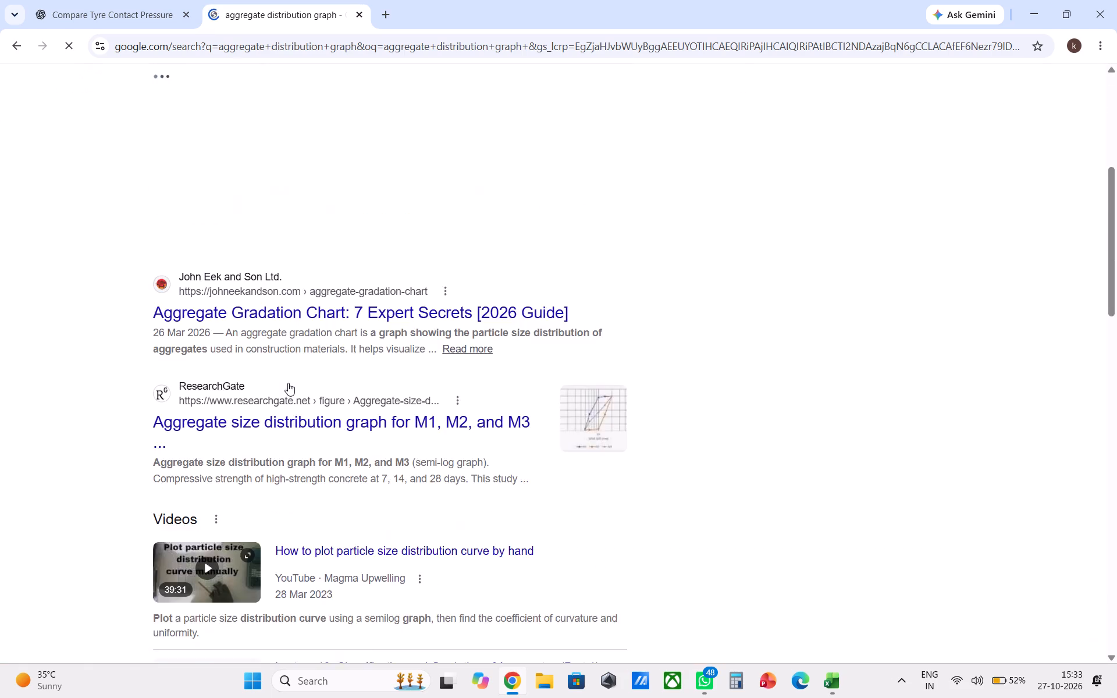
scroll(288, 383, down, 1)
scroll(288, 383, up, 3)
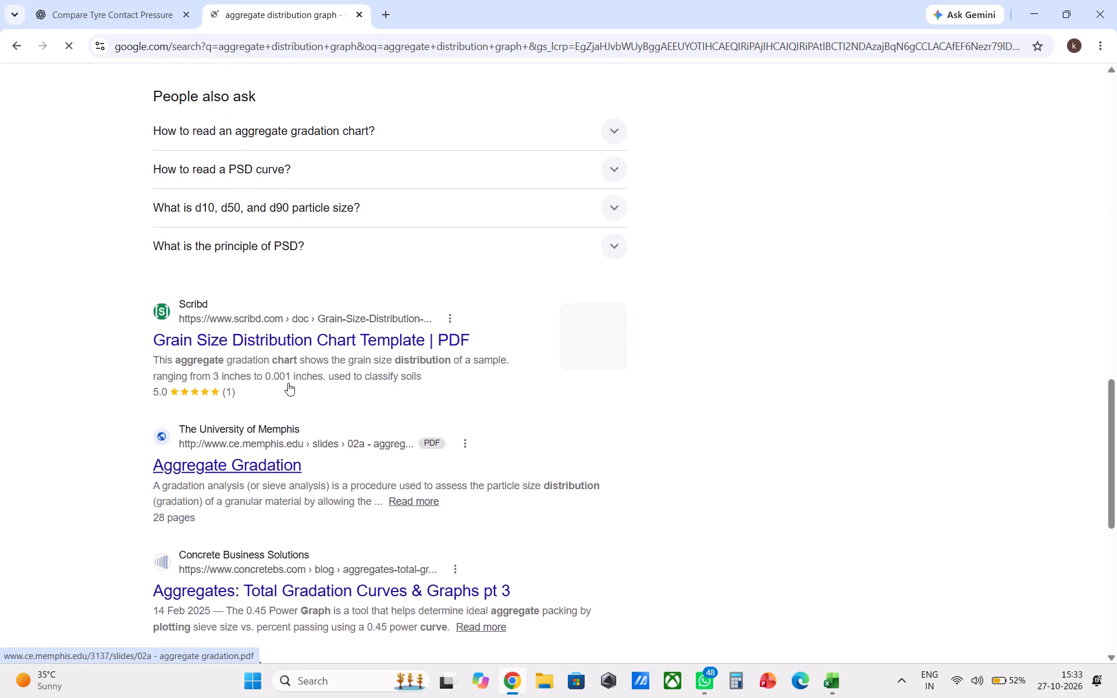
scroll(288, 383, up, 10)
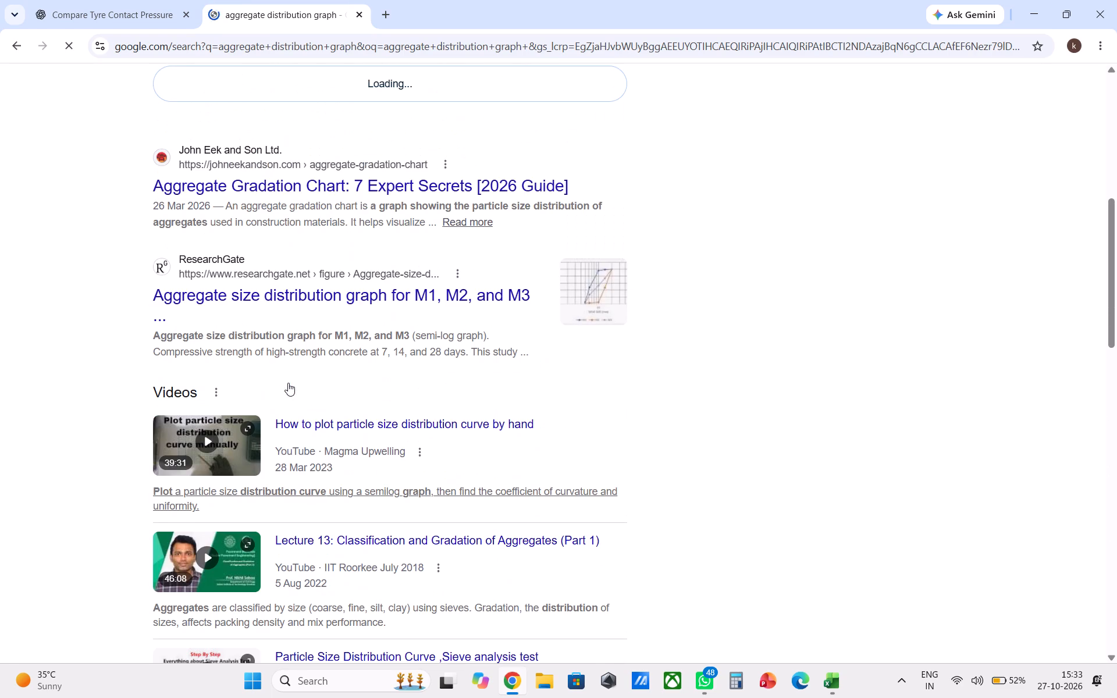
scroll(288, 383, up, 1)
scroll(288, 384, down, 3)
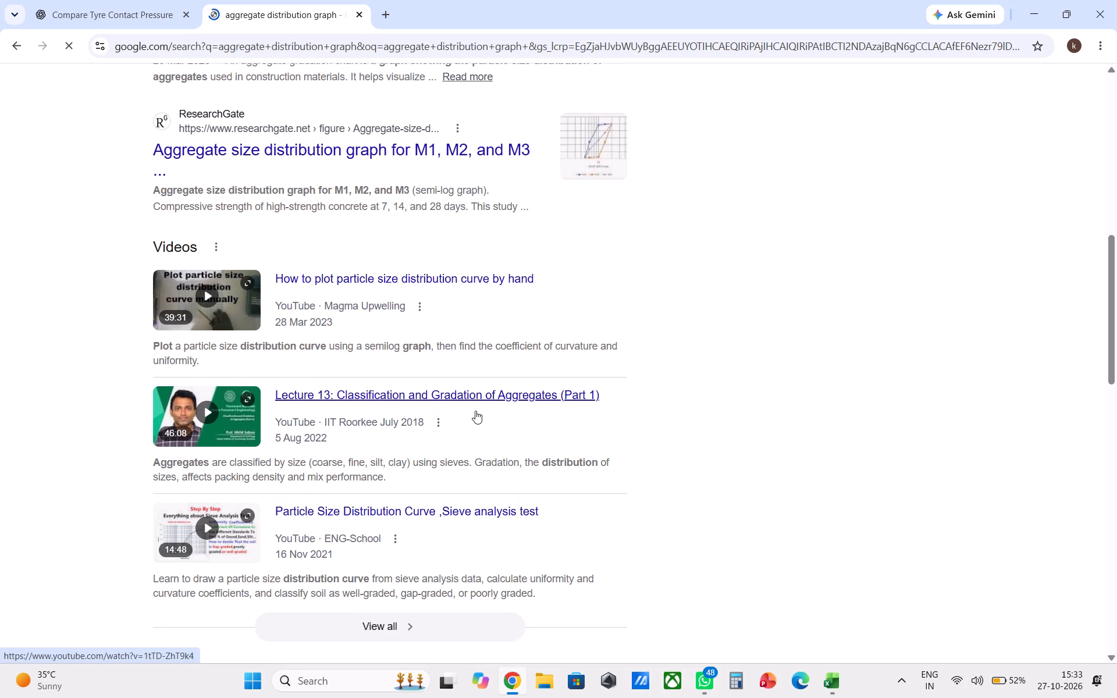
scroll(450, 435, down, 4)
scroll(461, 452, up, 3)
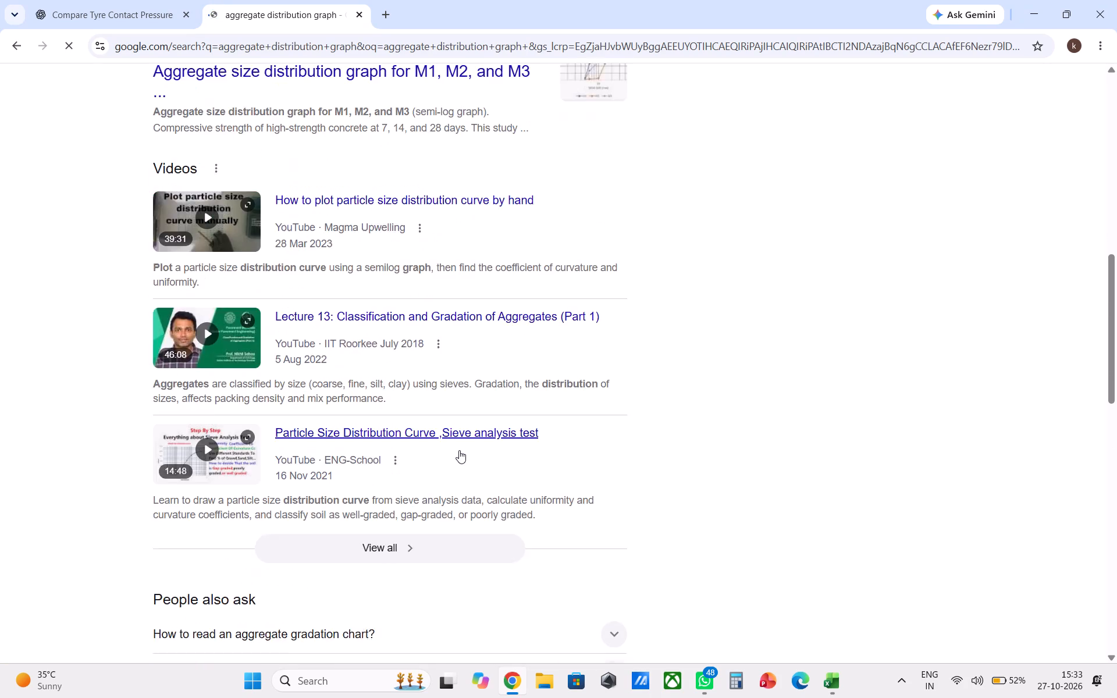
scroll(459, 450, up, 11)
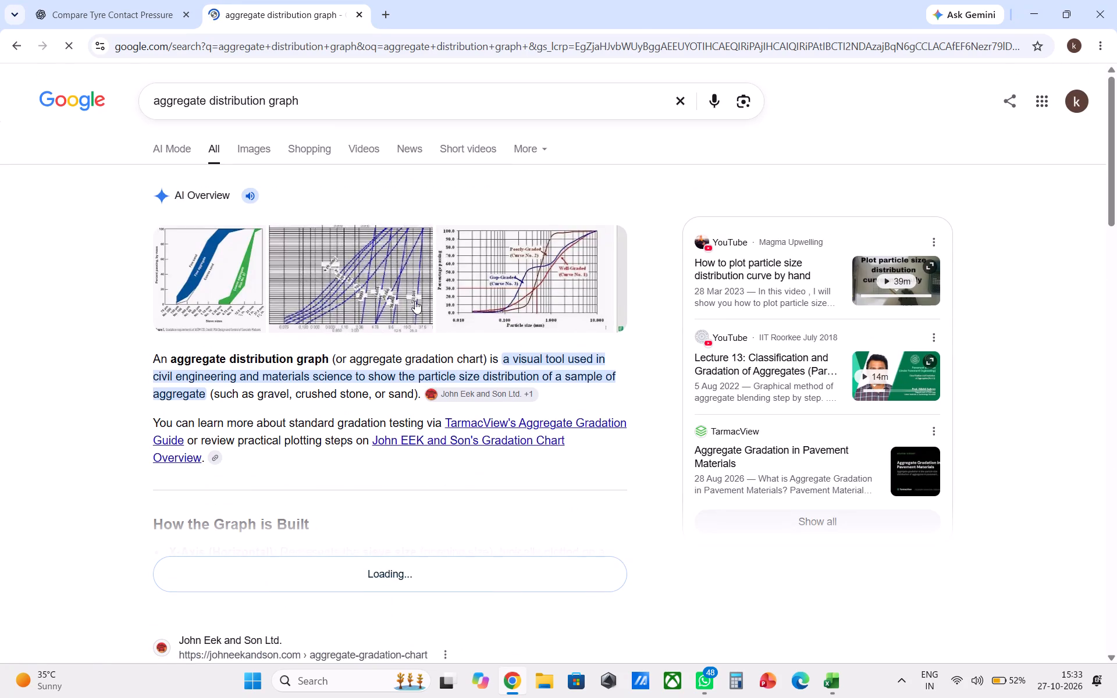
Request the image results for the search and read the overview's explanation of how the graph's axes are built.
click(252, 147)
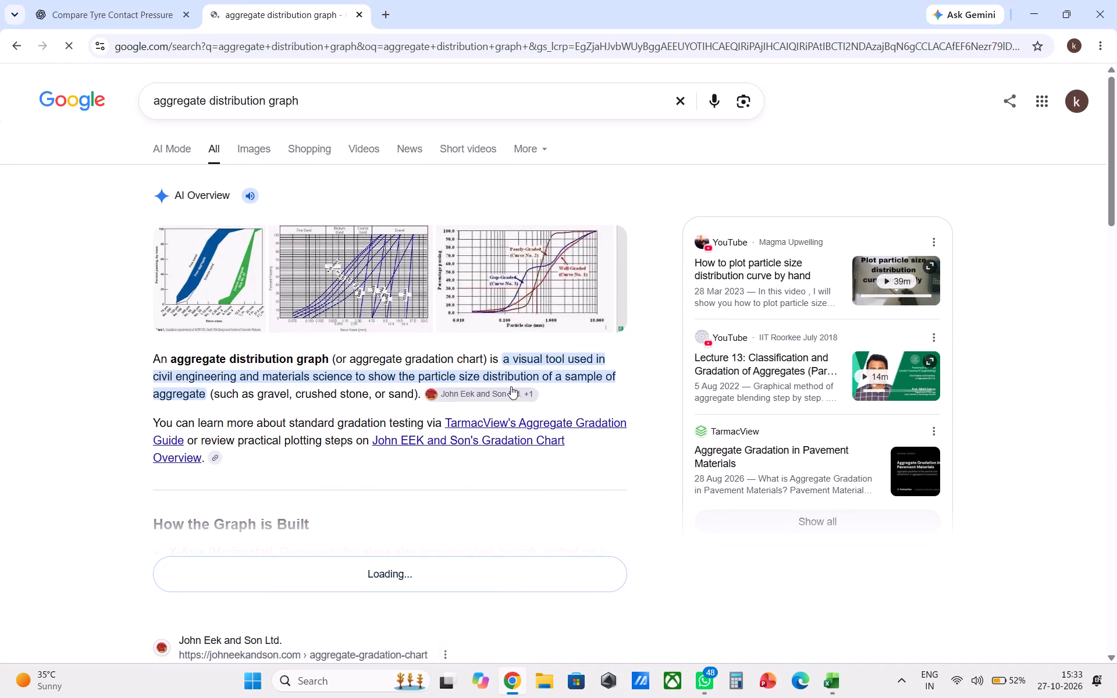
click(254, 139)
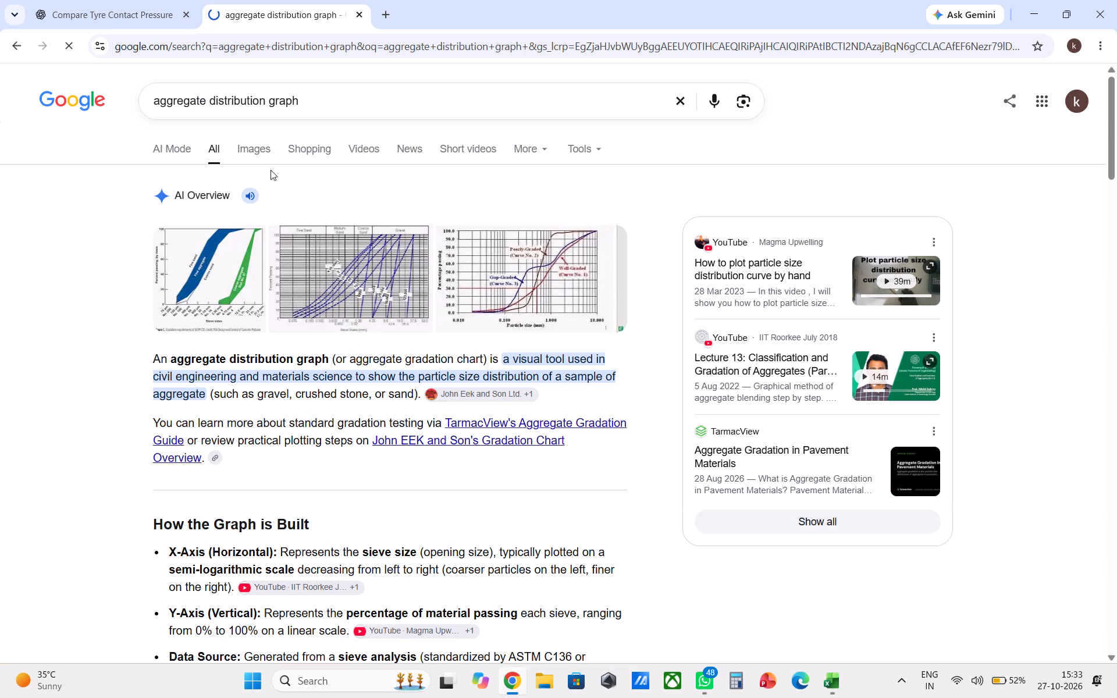
click(245, 149)
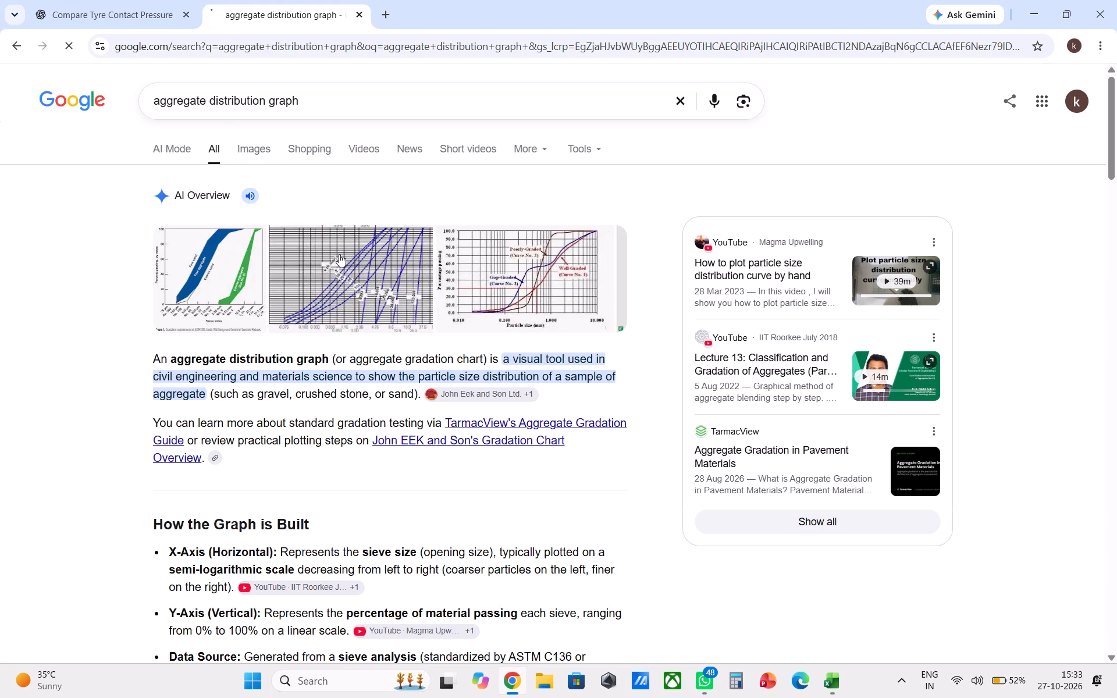
click(255, 158)
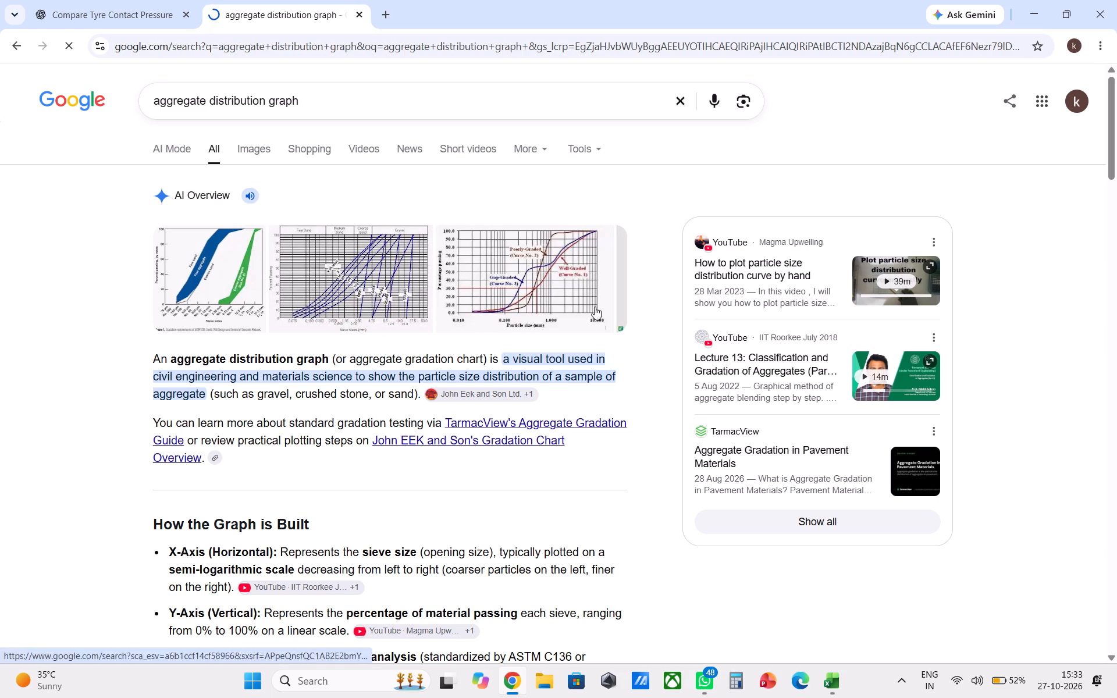
scroll(478, 536, down, 2)
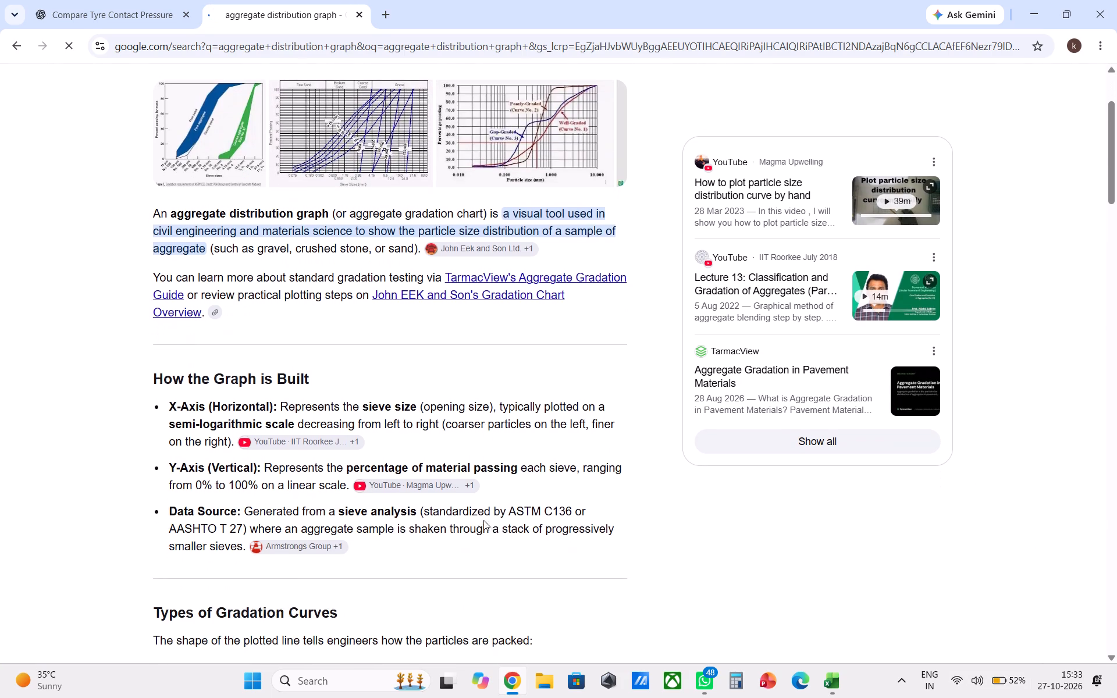
scroll(483, 517, down, 1)
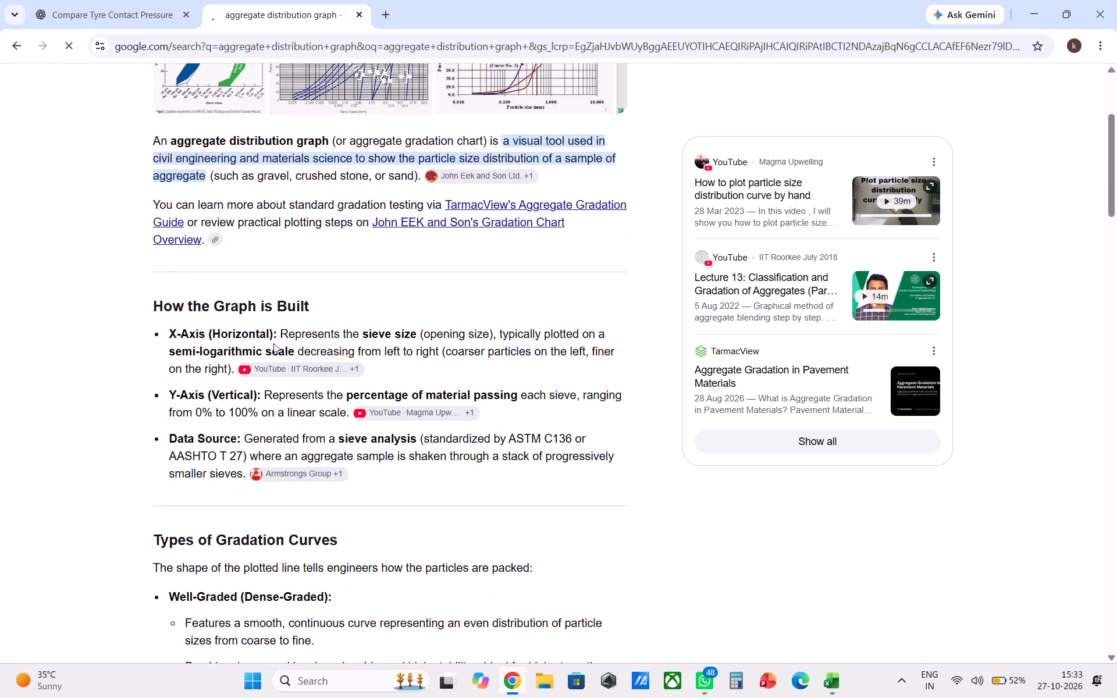
drag(282, 336, 373, 336)
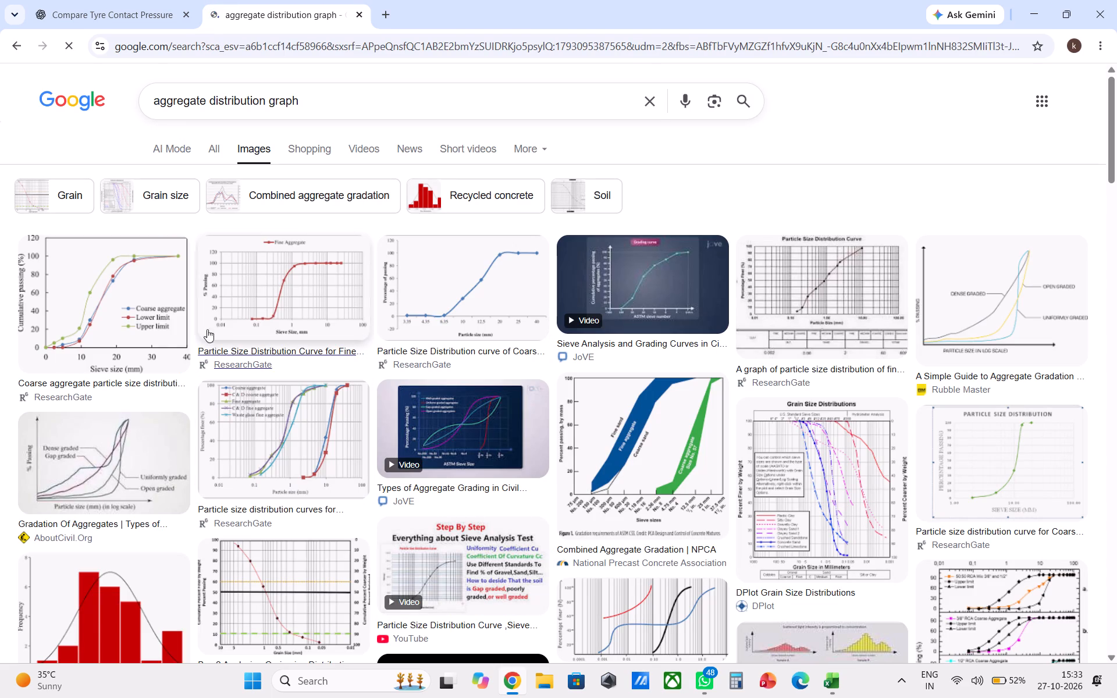
Examine the example gradation charts in the image results, trying to open the coarse aggregate chart with lower and upper limits.
click(127, 288)
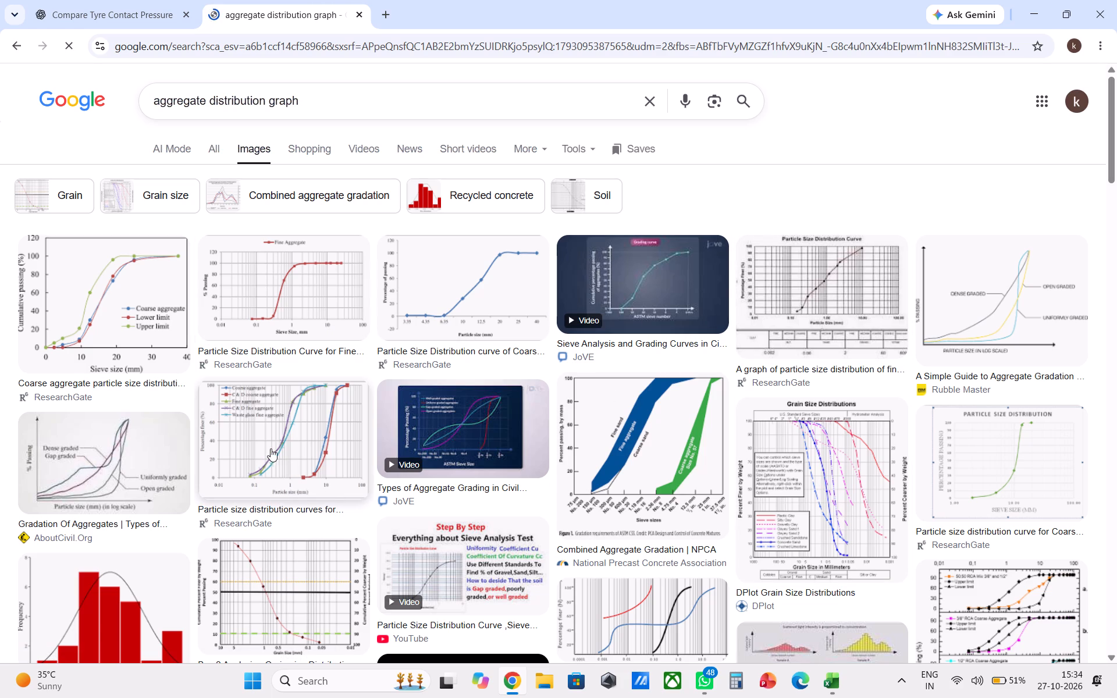
scroll(255, 462, down, 1)
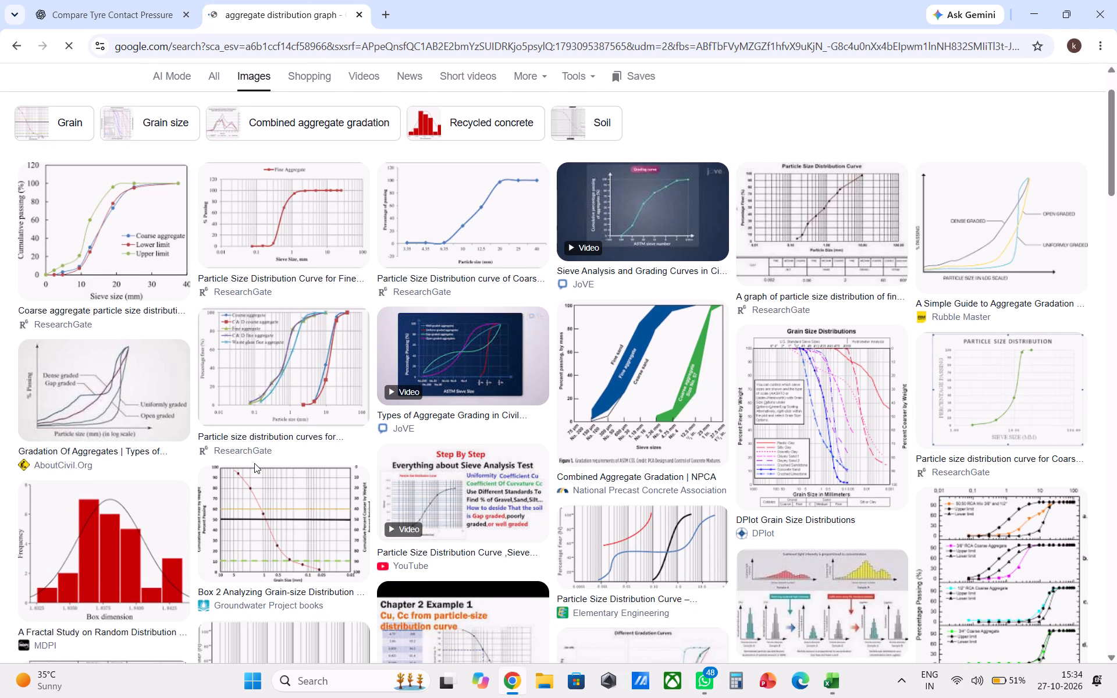
scroll(254, 463, down, 2)
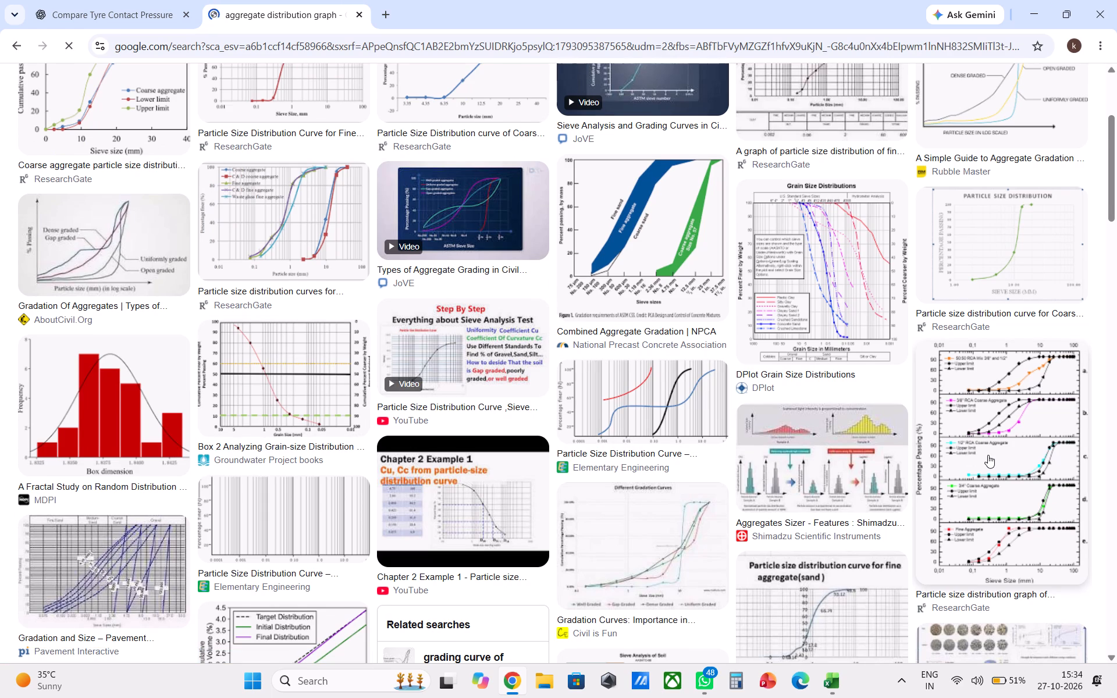
scroll(988, 455, down, 4)
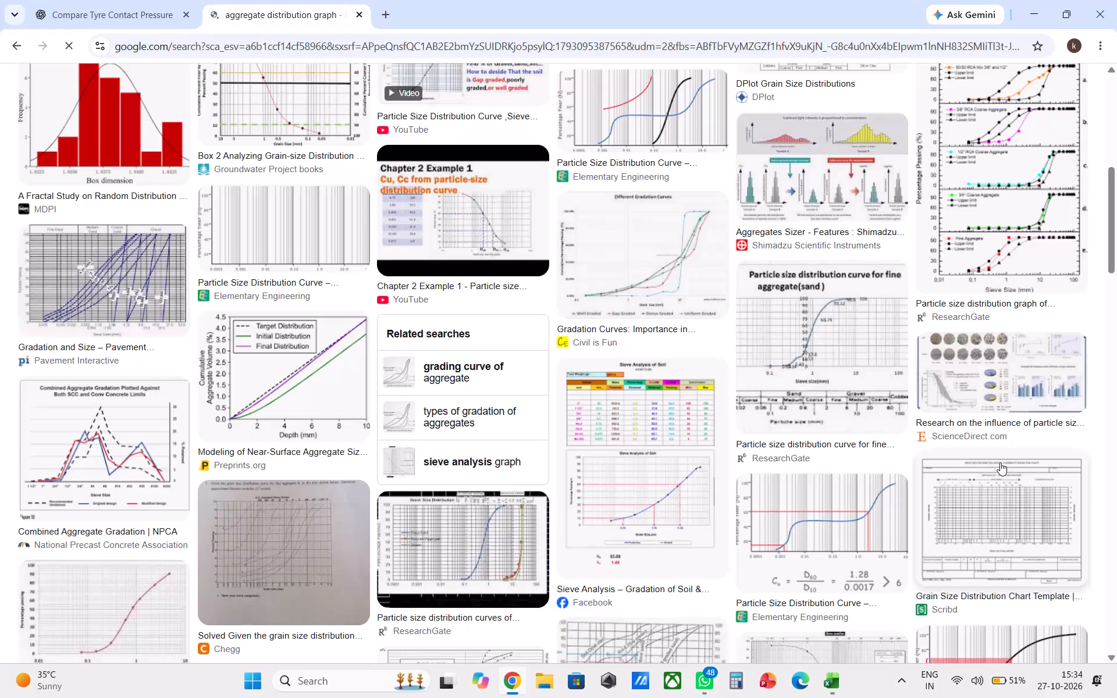
scroll(1000, 462, down, 5)
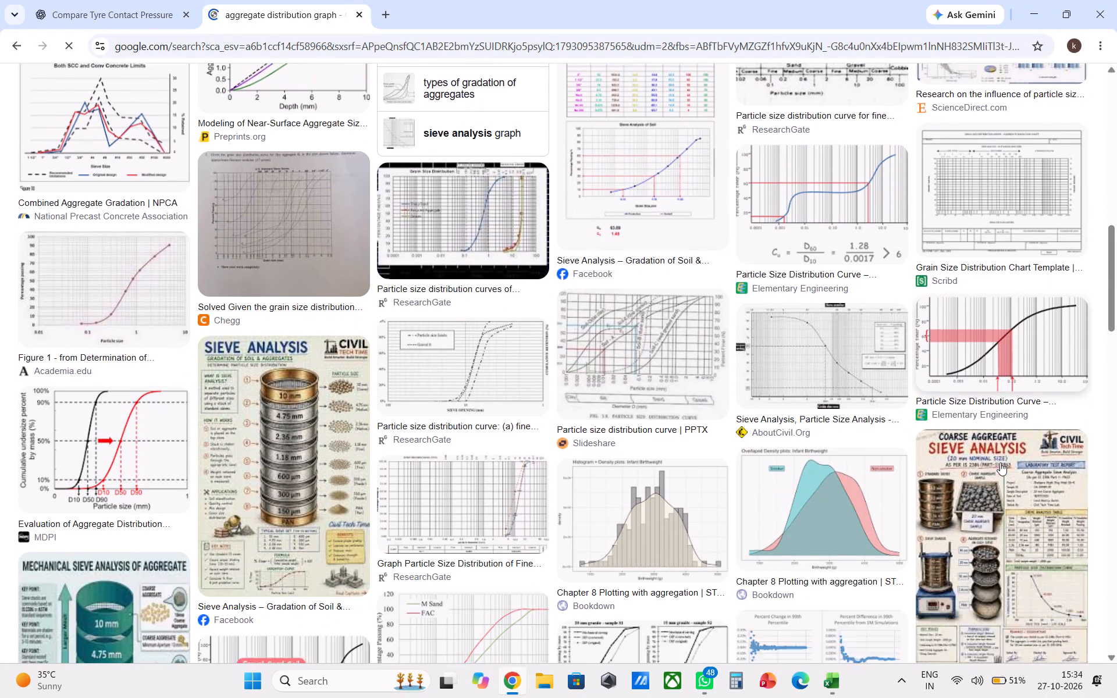
scroll(1000, 462, down, 4)
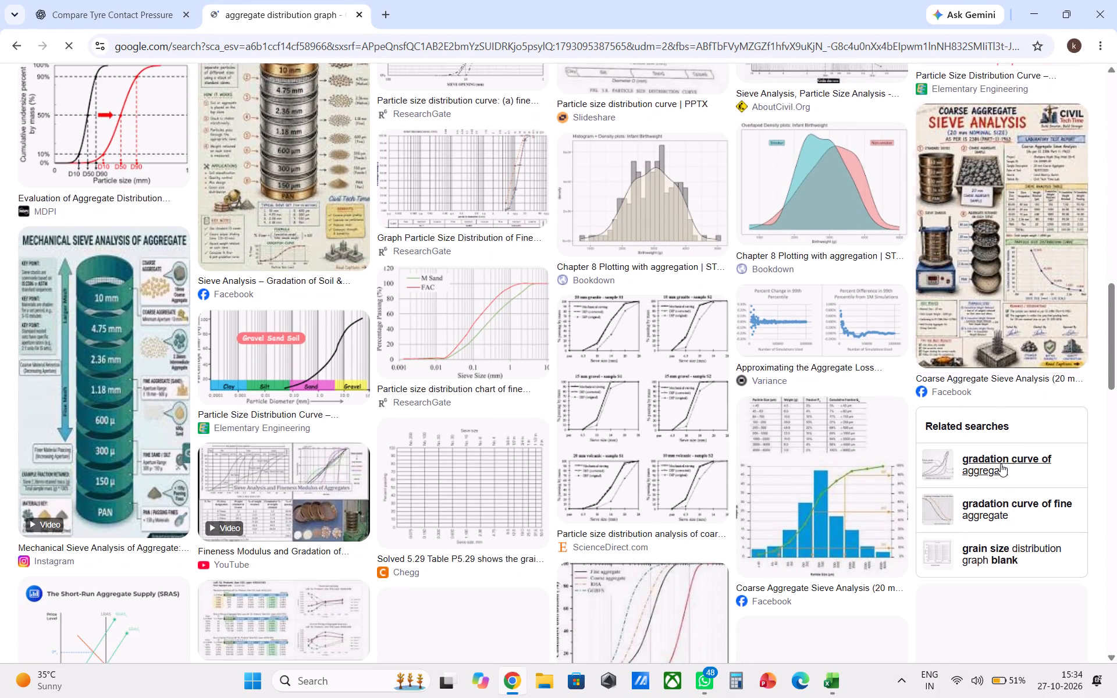
scroll(1001, 464, down, 4)
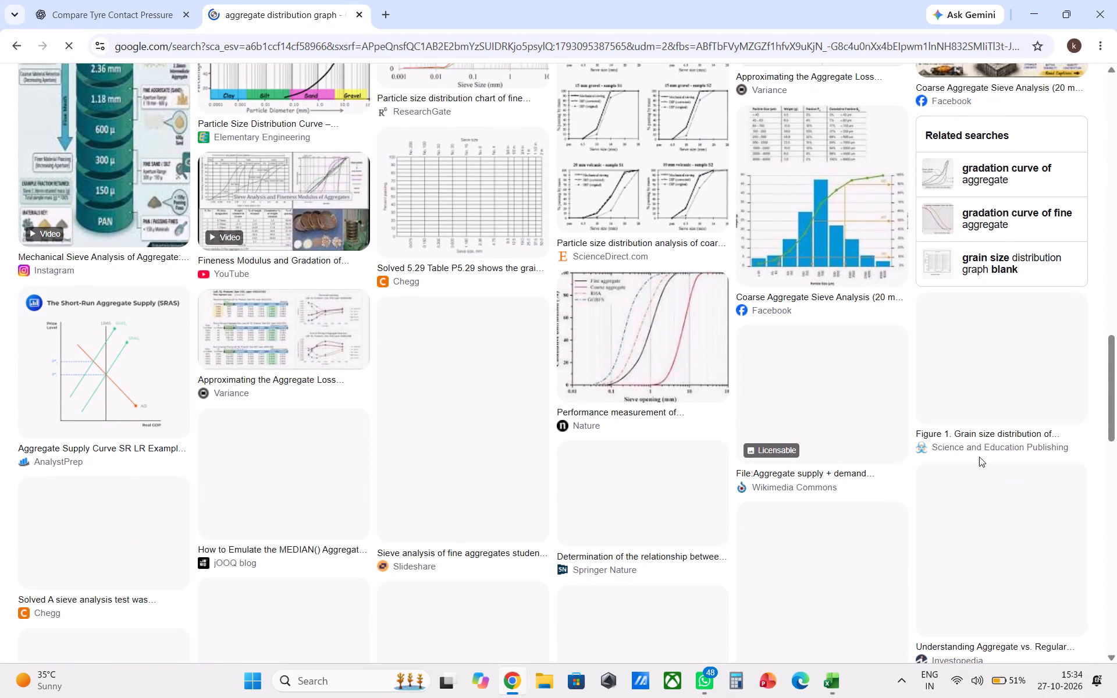
scroll(979, 457, up, 1)
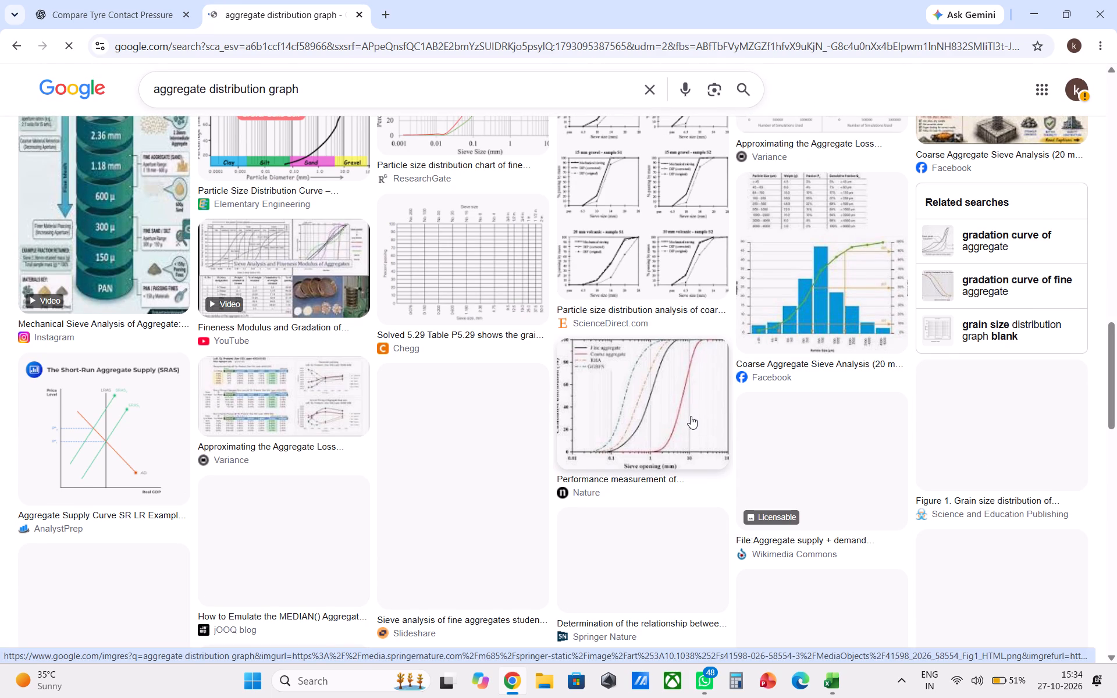
scroll(686, 418, up, 18)
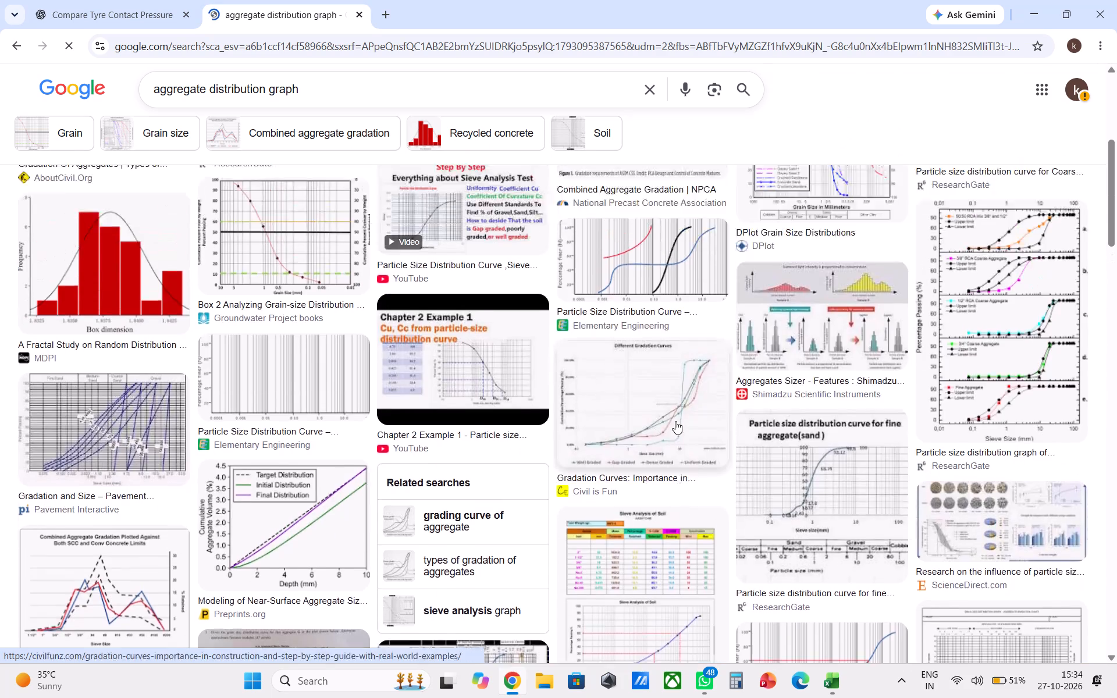
scroll(675, 421, up, 5)
double_click(69, 314)
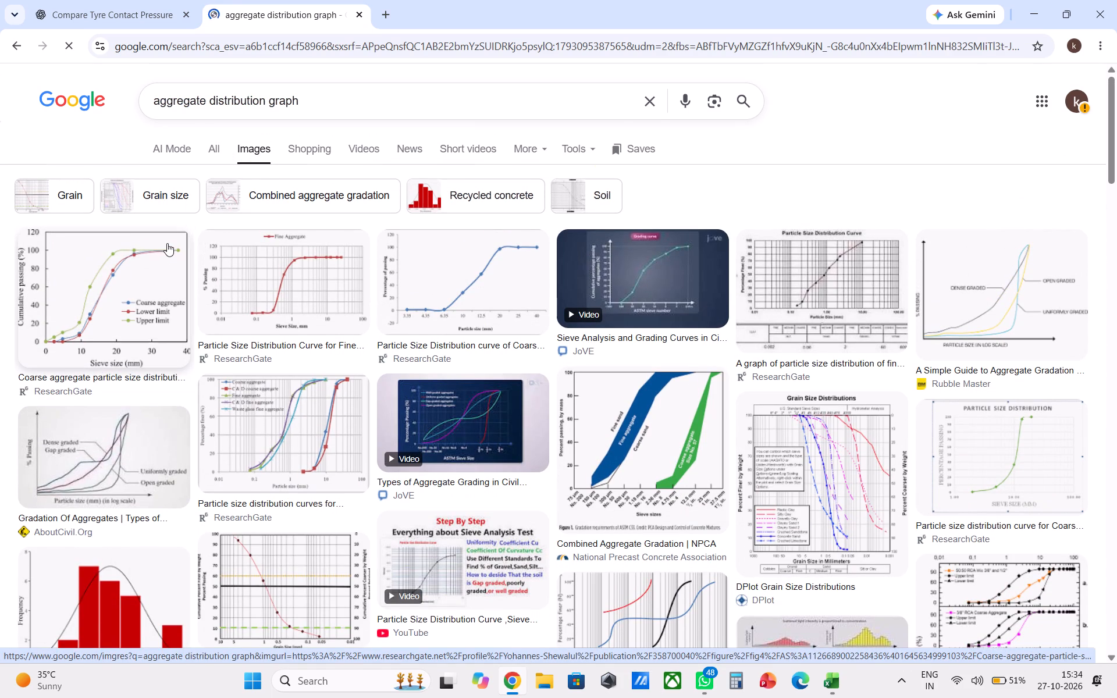
double_click(128, 275)
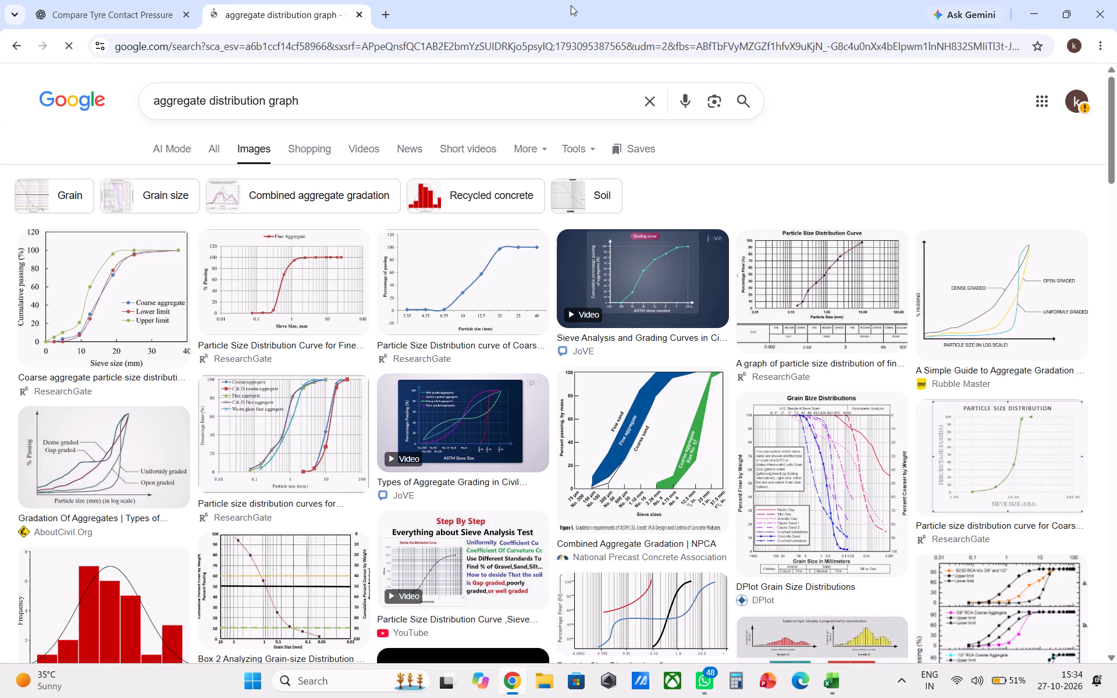
Open YouTube in a new browser tab.
click(391, 20)
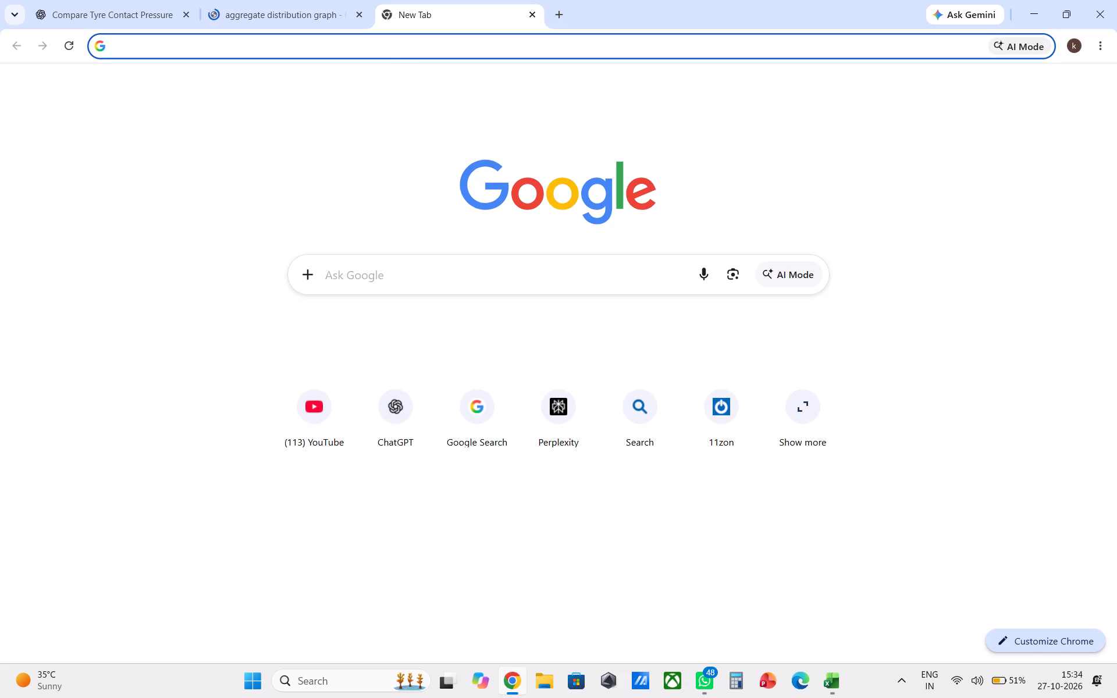
click(317, 391)
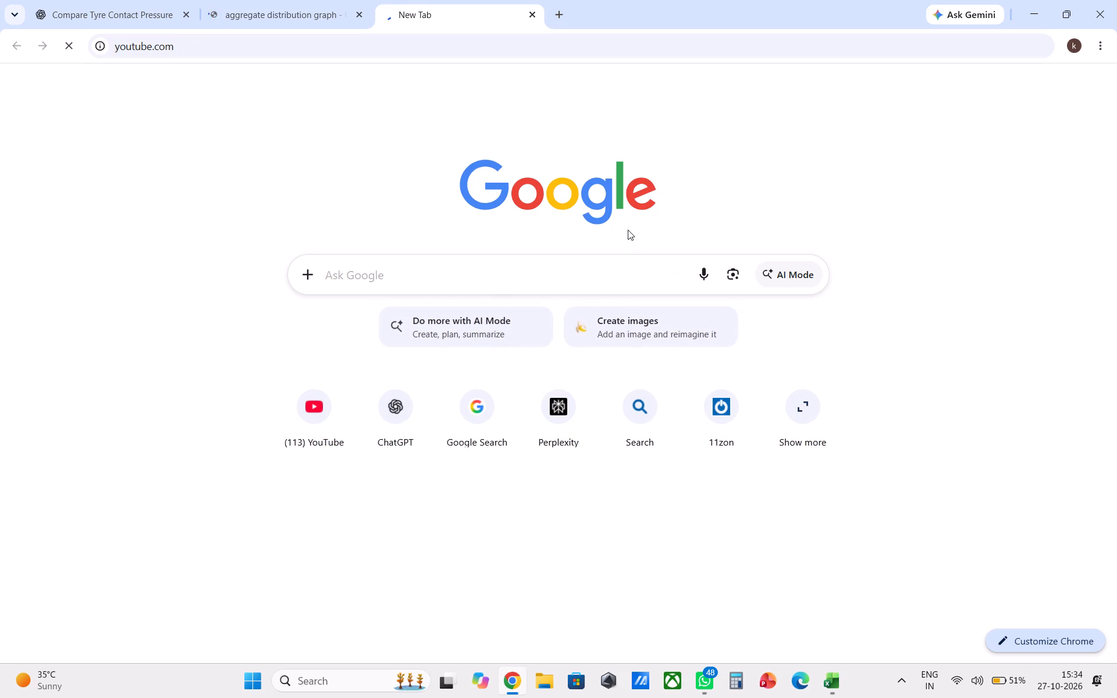
Load YouTube from its shortcut on the new tab page.
click(316, 414)
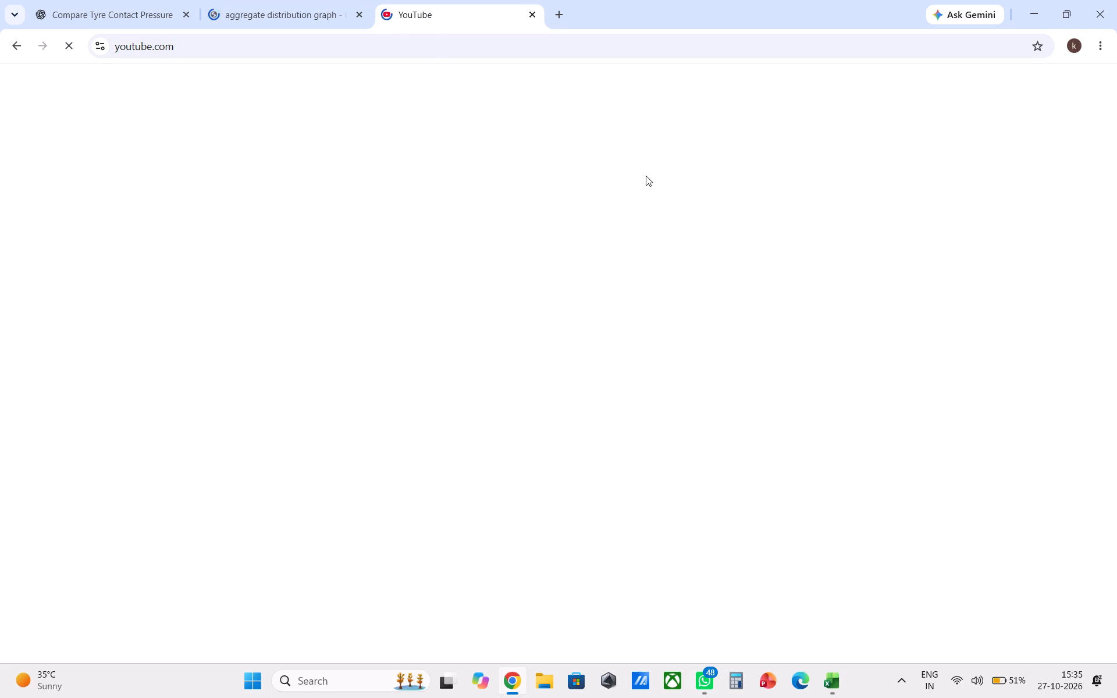
Switch the Wi-Fi connection from Redmi 13C 5G to the other available secured network.
click(958, 682)
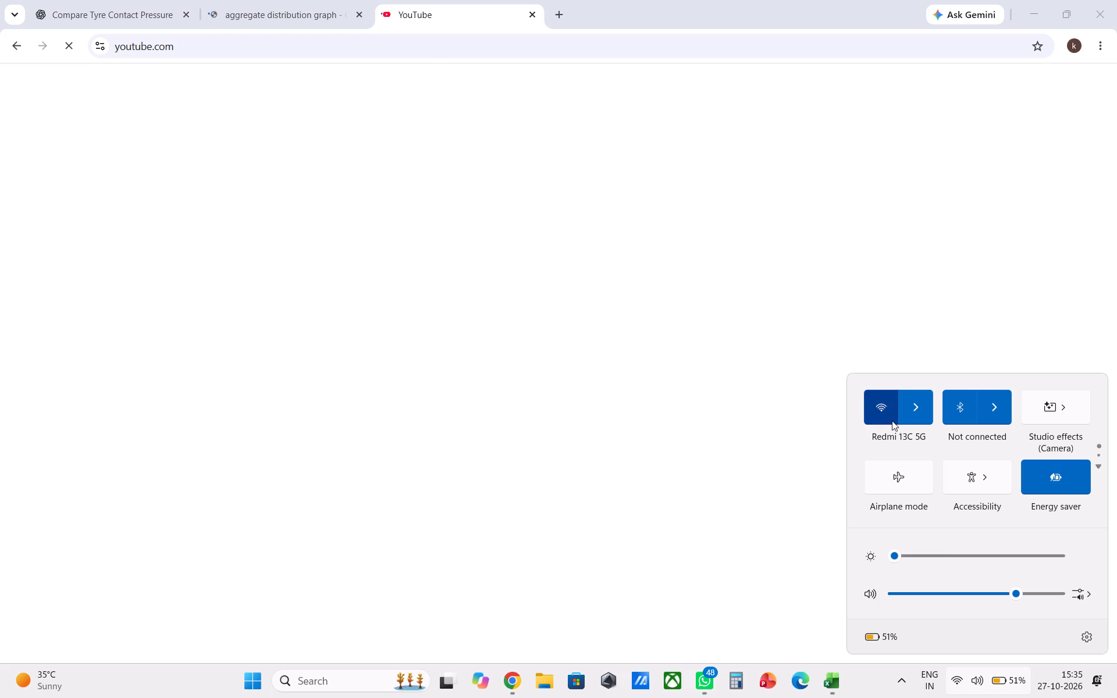
click(914, 417)
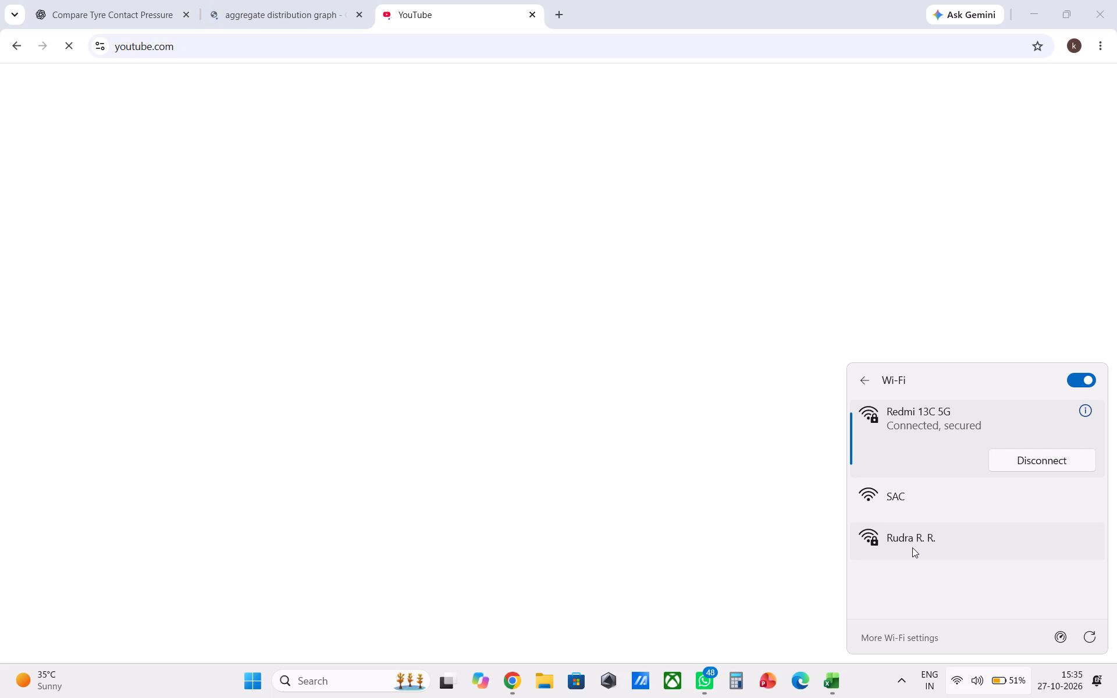
click(912, 547)
click(1007, 560)
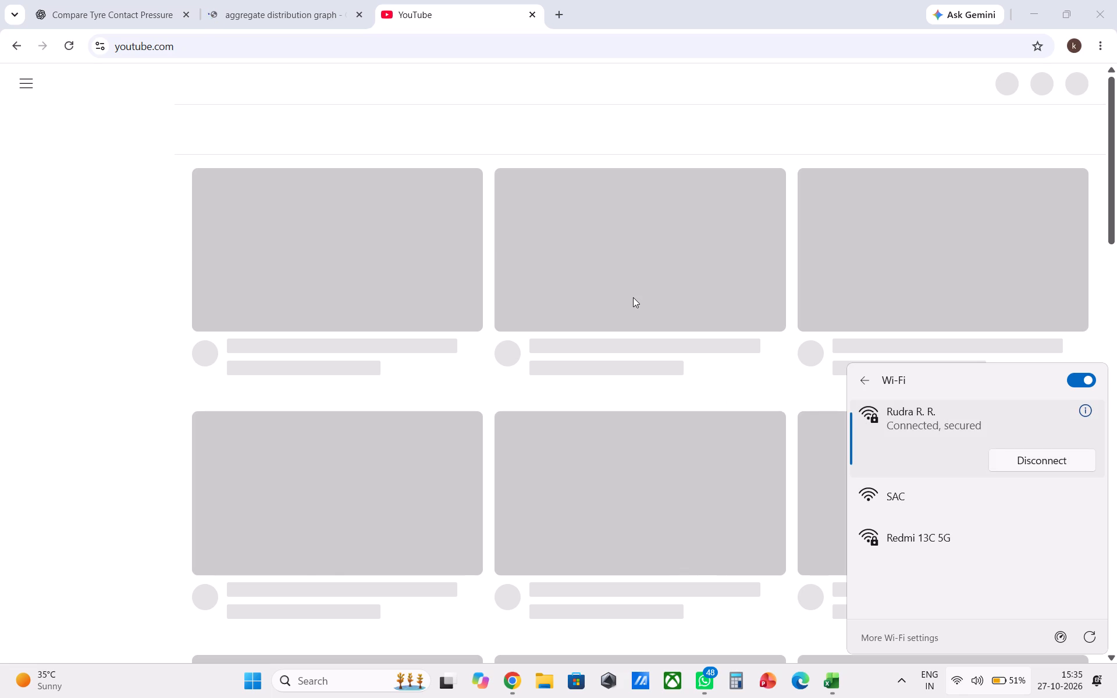
click(659, 124)
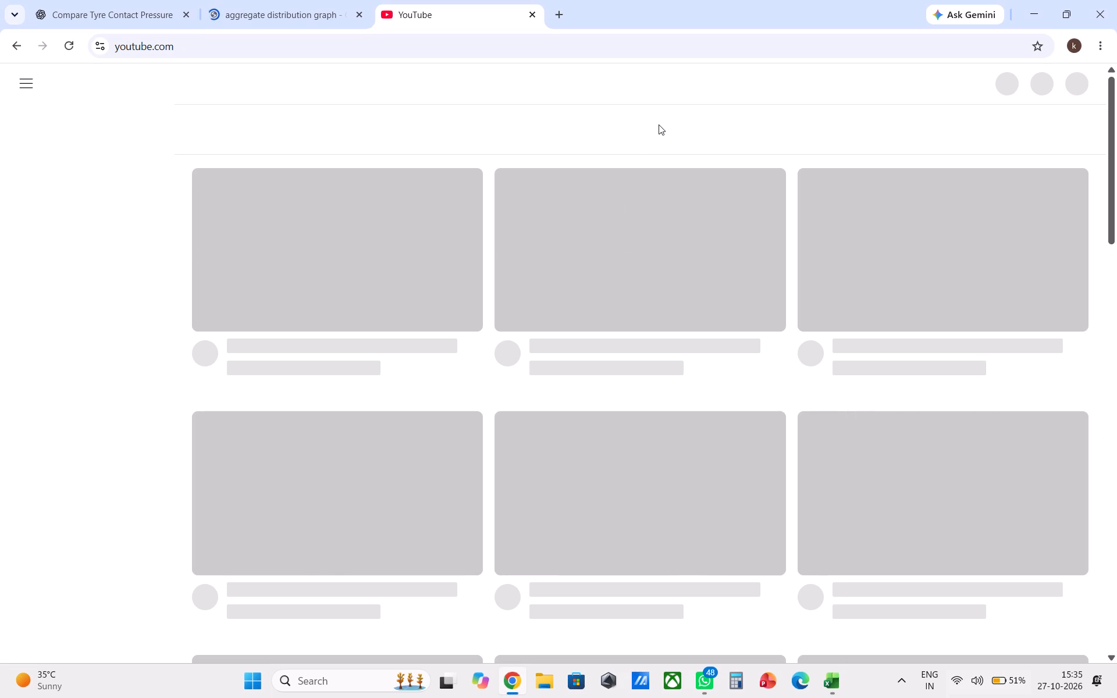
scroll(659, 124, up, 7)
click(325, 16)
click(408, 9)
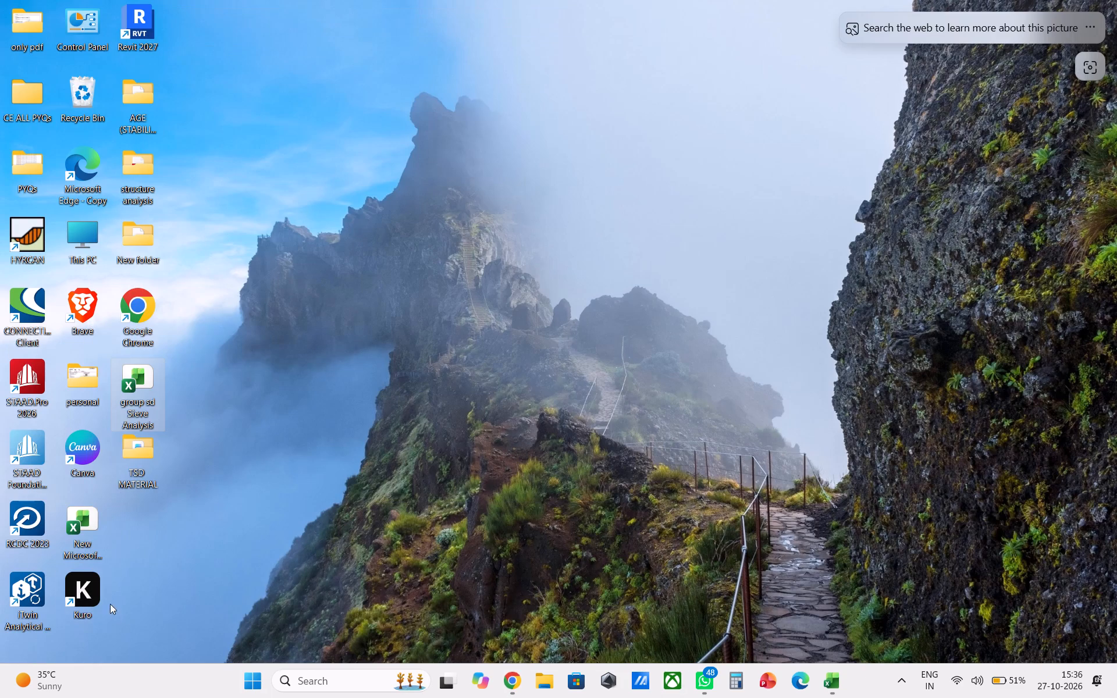
Launch Kuro from the desktop.
double_click(87, 589)
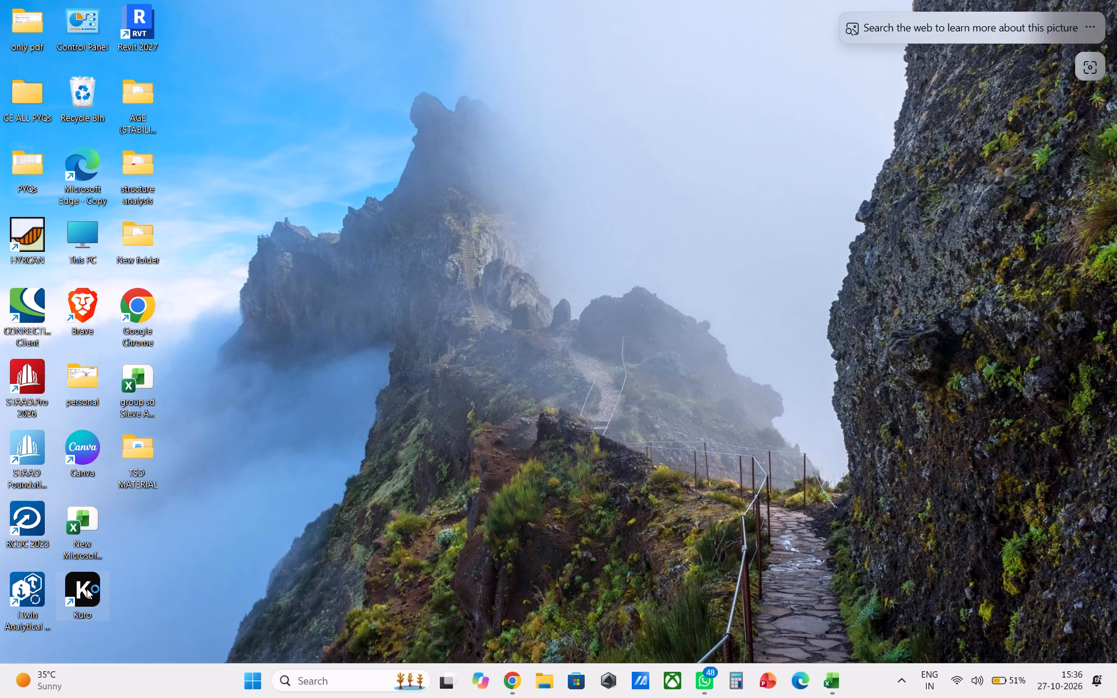